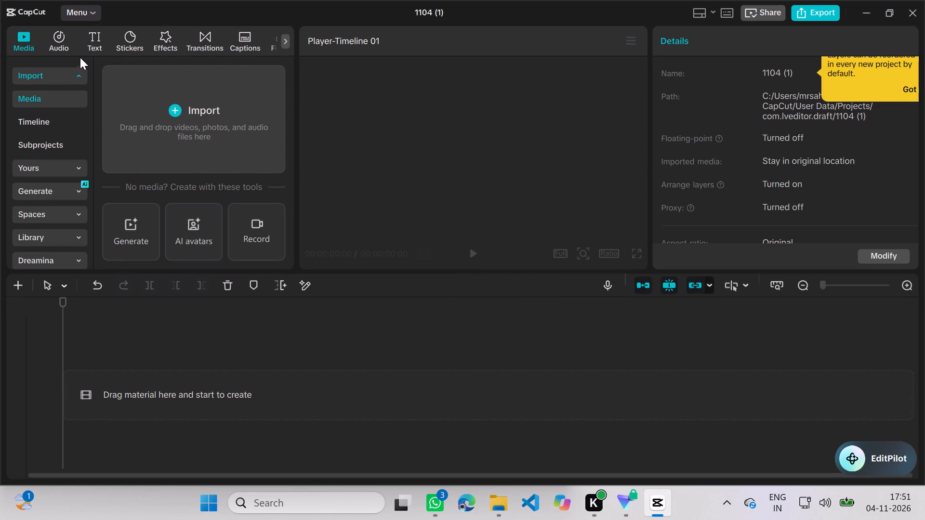
Open the media import from the device and look through the connected phone's video files for usable footage.
{"action": "left_click", "coordinate": [165, 116]}
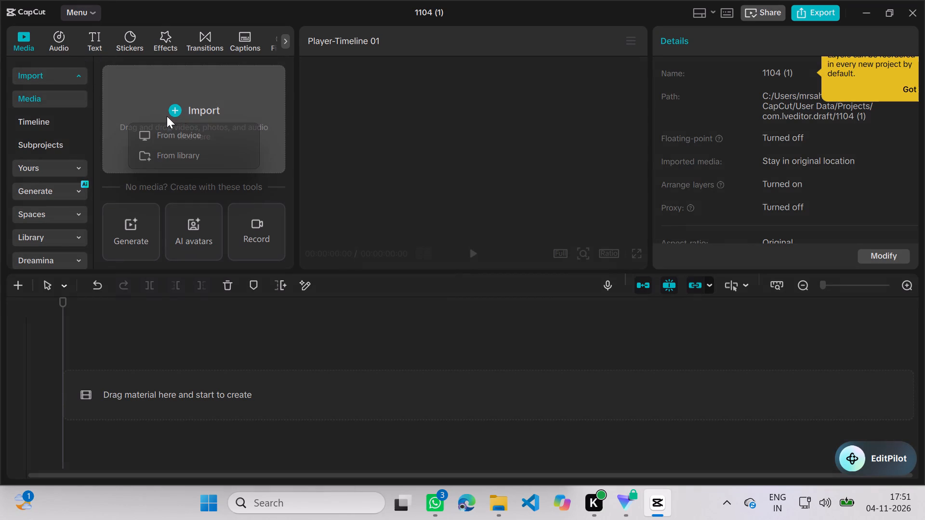
{"action": "left_click", "coordinate": [188, 138]}
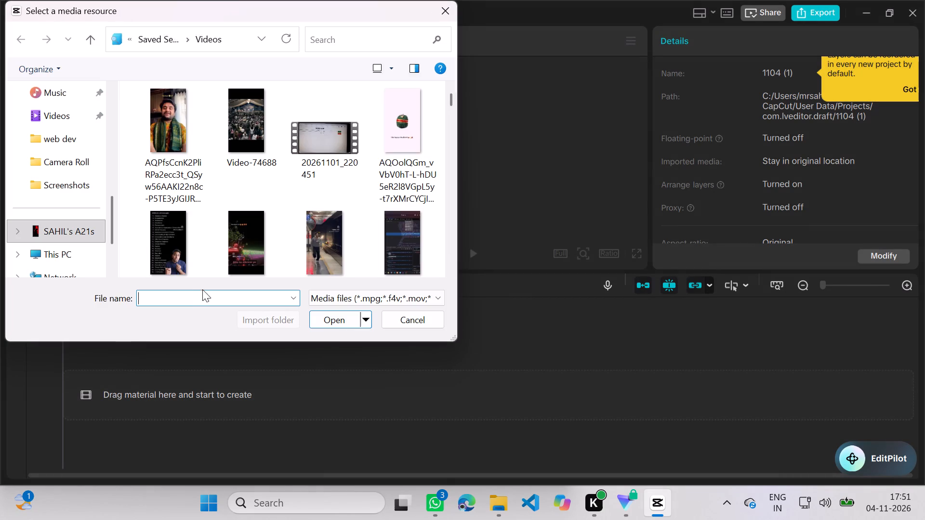
{"action": "scroll", "coordinate": [217, 216], "scroll_direction": "down", "scroll_amount": 1}
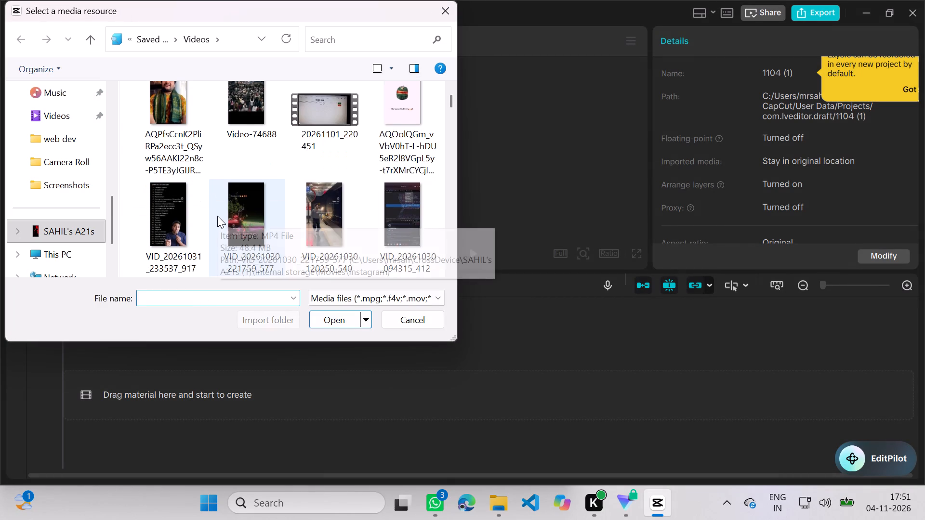
{"action": "scroll", "coordinate": [217, 216], "scroll_direction": "down", "scroll_amount": 1}
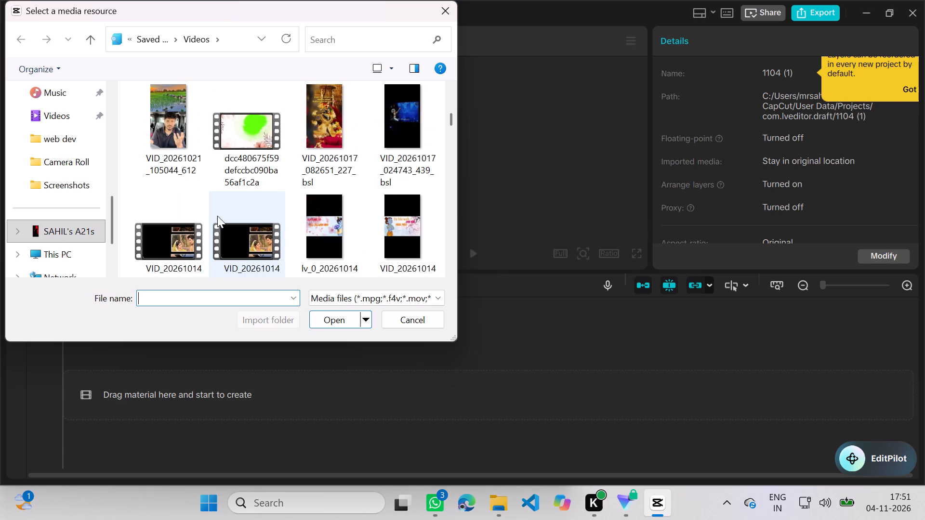
{"action": "scroll", "coordinate": [217, 216], "scroll_direction": "down", "scroll_amount": 2}
{"action": "scroll", "coordinate": [217, 209], "scroll_direction": "up", "scroll_amount": 1}
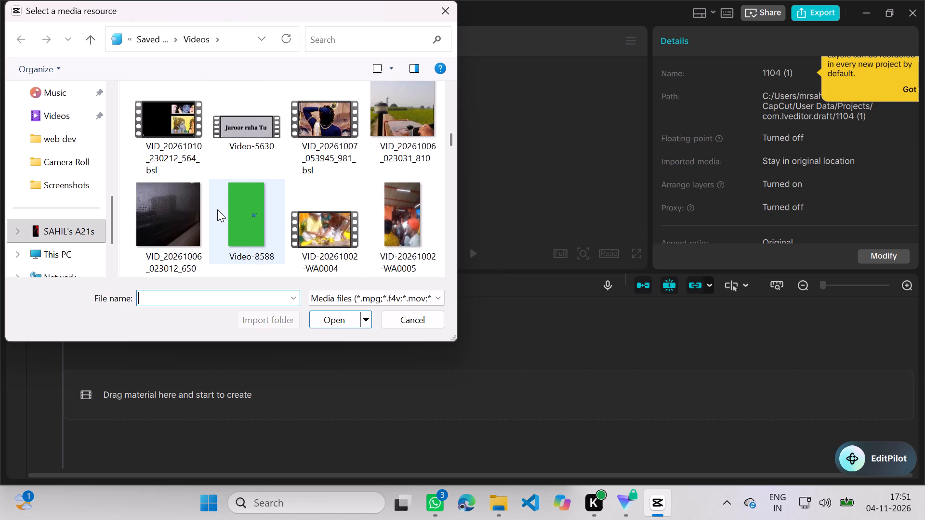
{"action": "scroll", "coordinate": [217, 209], "scroll_direction": "up", "scroll_amount": 2}
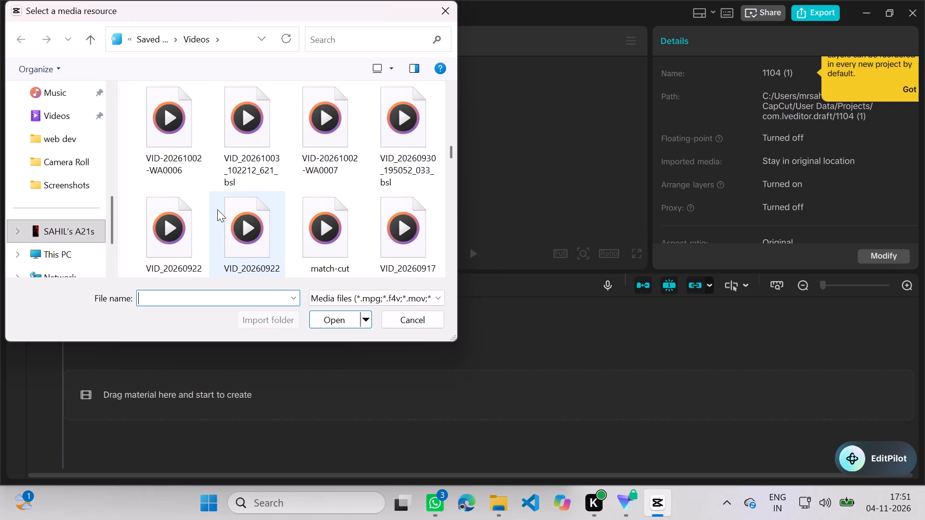
{"action": "scroll", "coordinate": [217, 209], "scroll_direction": "up", "scroll_amount": 3}
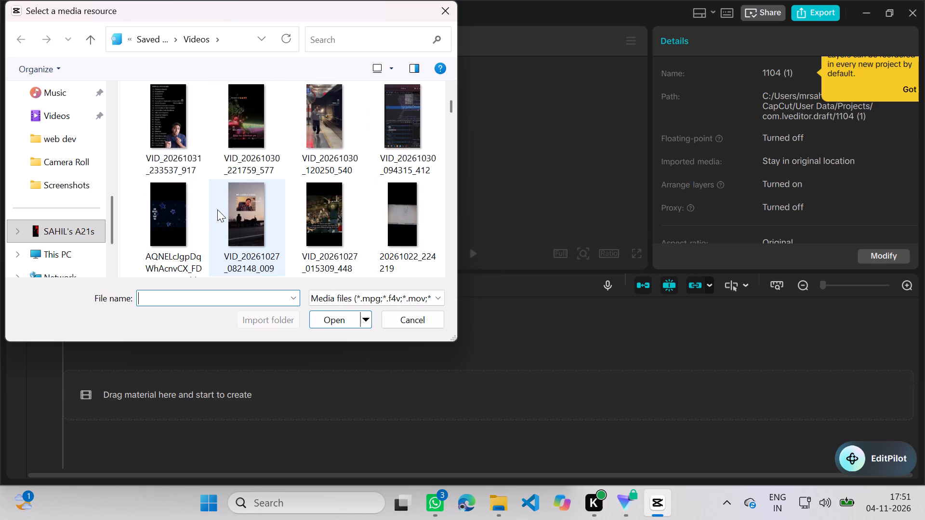
{"action": "scroll", "coordinate": [217, 209], "scroll_direction": "up", "scroll_amount": 2}
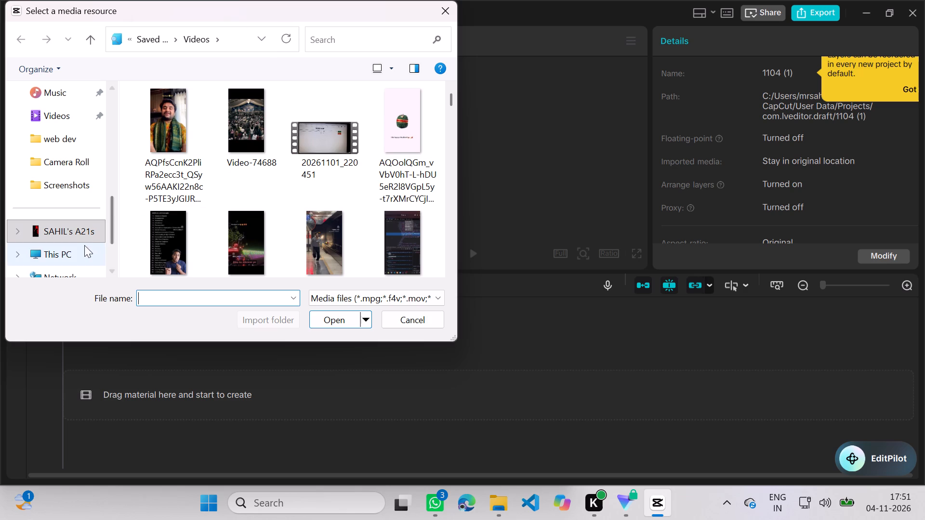
Import the image 3d0956adca03edf1ed9d054a38fe0466.jpg from the connected phone's Images folder.
{"action": "left_click", "coordinate": [79, 228]}
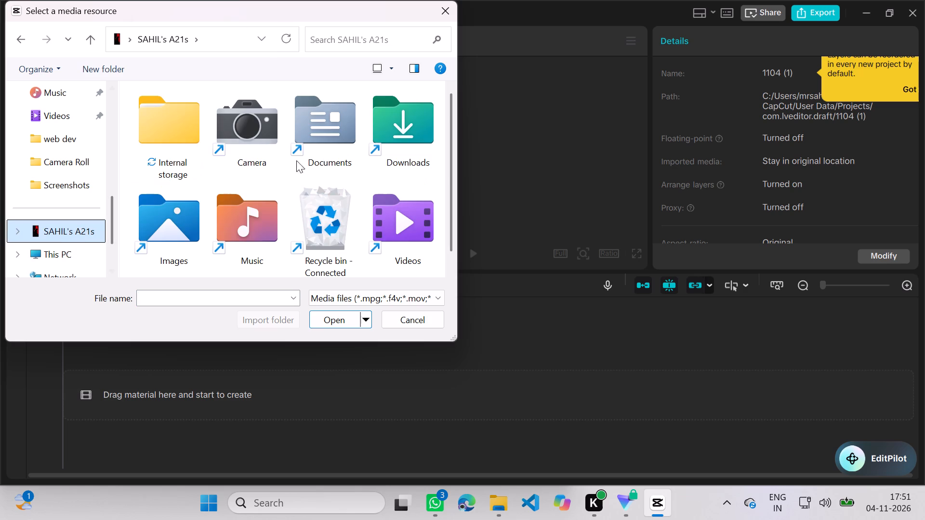
{"action": "double_click", "coordinate": [159, 238]}
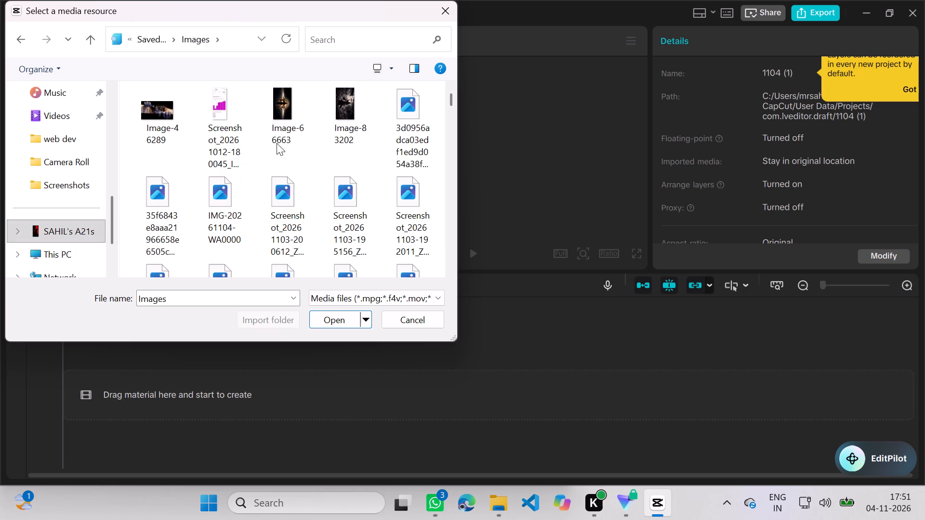
{"action": "scroll", "coordinate": [293, 141], "scroll_direction": "up", "scroll_amount": 4}
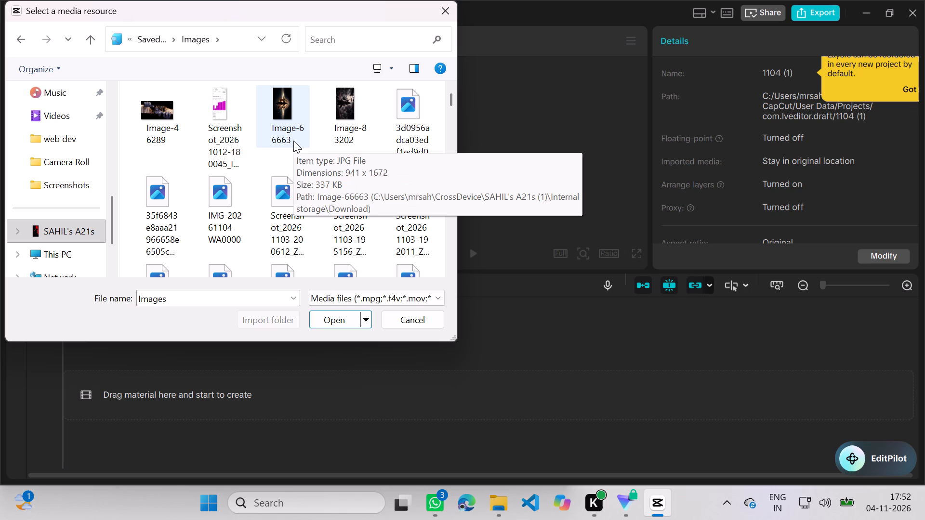
{"action": "double_click", "coordinate": [408, 118]}
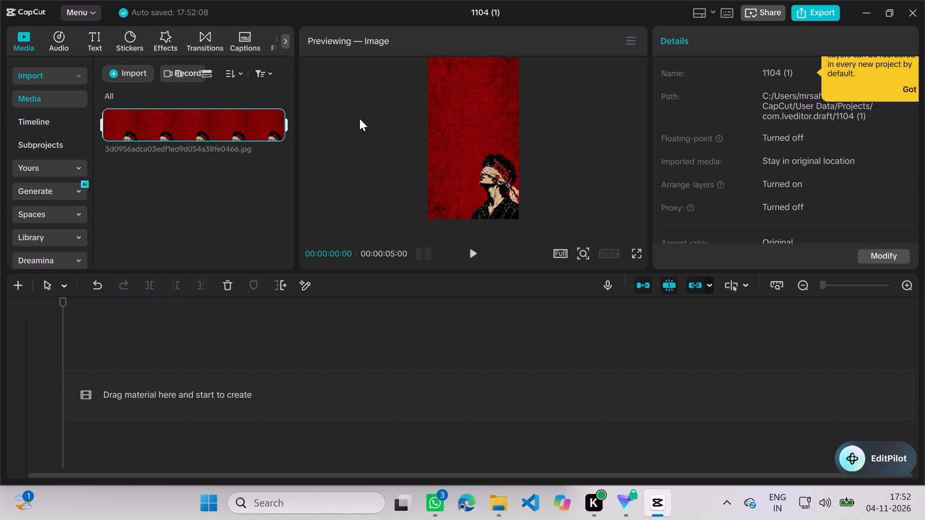
Place the imported red background image on the main track at the start of the timeline.
{"action": "left_click_drag", "start_coordinate": [191, 126], "coordinate": [213, 417]}
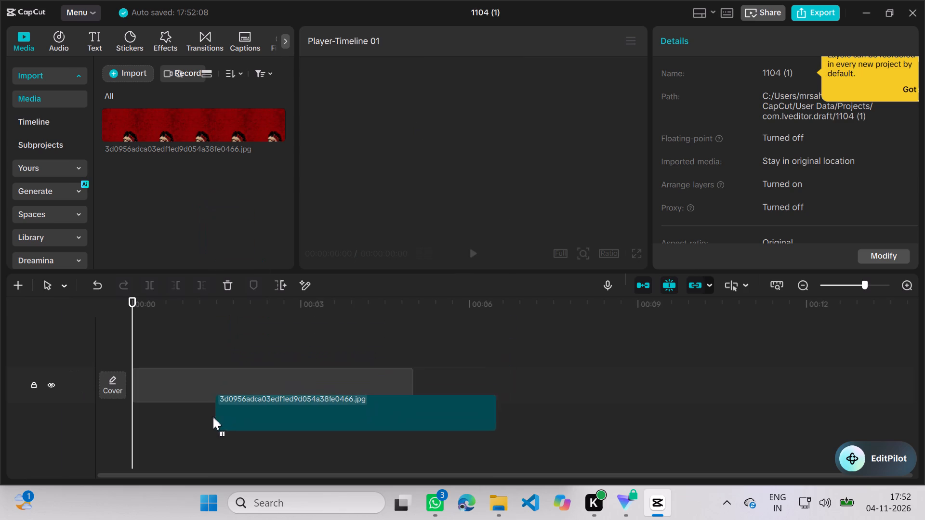
{"action": "left_click_drag", "start_coordinate": [213, 417], "coordinate": [172, 372]}
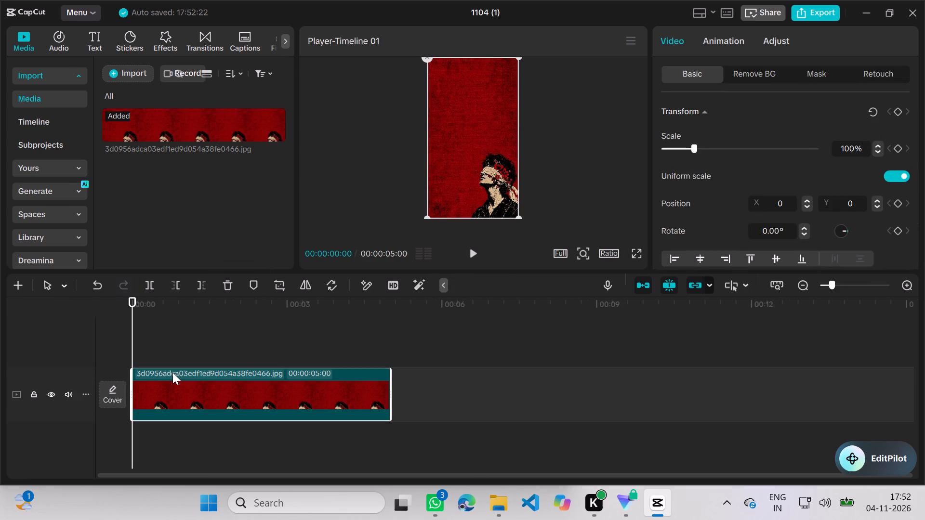
Extend the end of the red background image clip to a duration of about 54 seconds (00:00:54:12).
{"action": "double_click", "coordinate": [390, 389]}
{"action": "left_click_drag", "start_coordinate": [388, 388], "coordinate": [578, 371]}
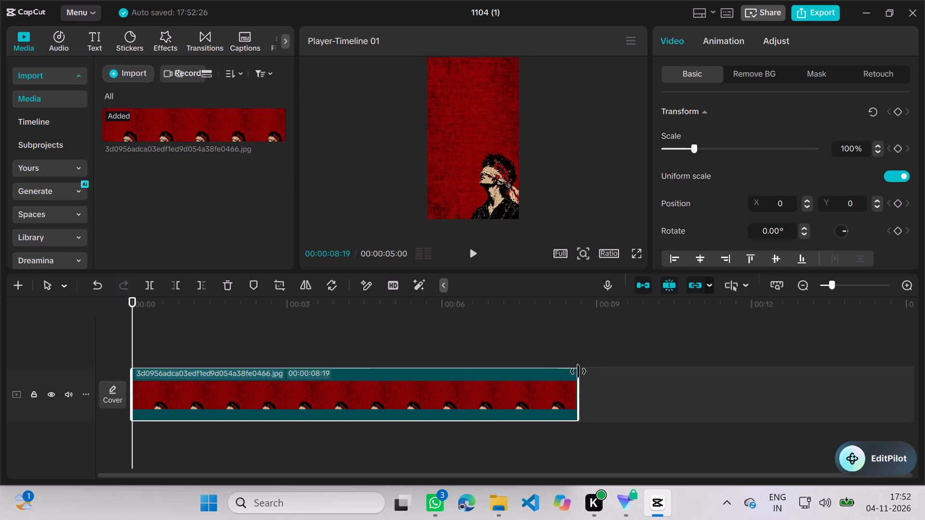
{"action": "left_click_drag", "start_coordinate": [578, 371], "coordinate": [641, 382]}
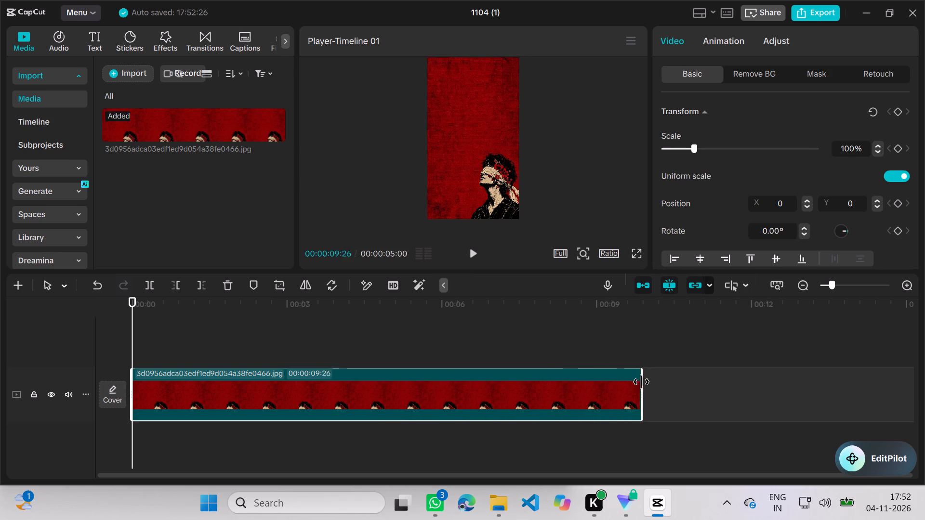
{"action": "left_click_drag", "start_coordinate": [641, 382], "coordinate": [898, 383]}
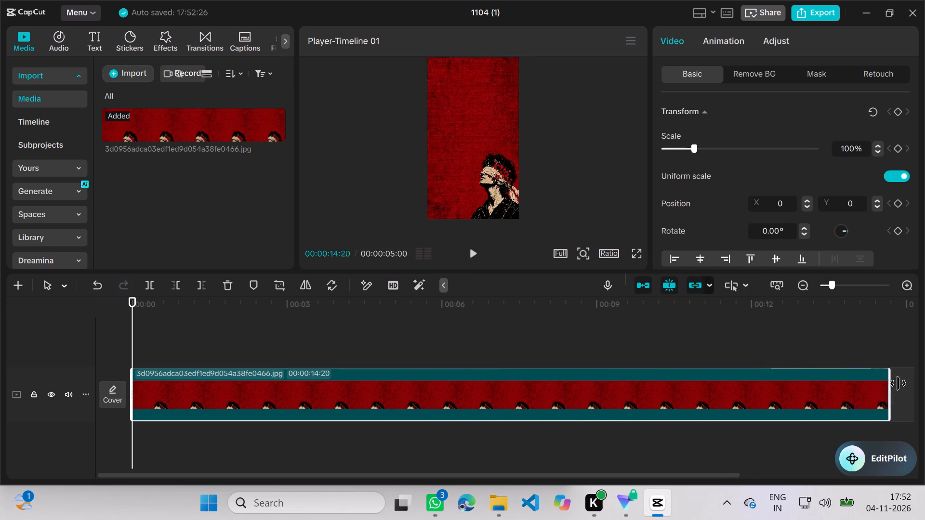
{"action": "left_click_drag", "start_coordinate": [898, 383], "coordinate": [924, 383]}
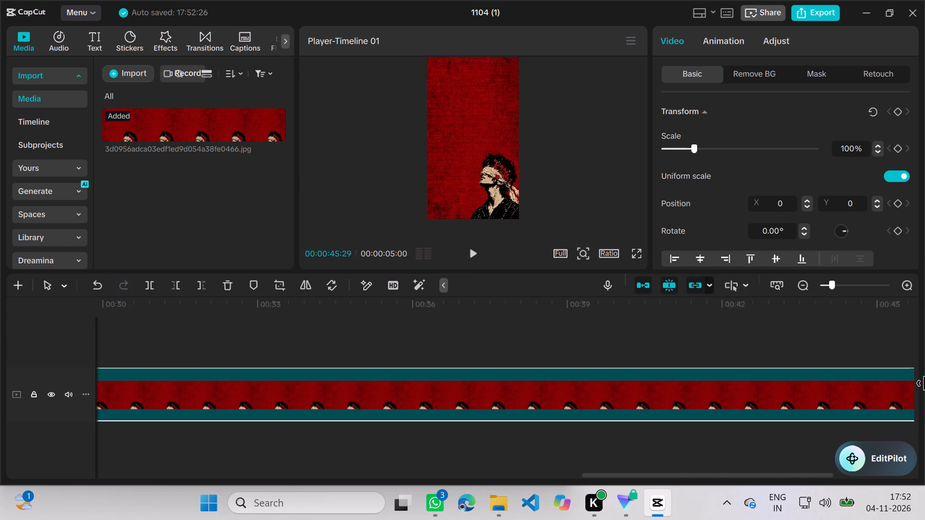
{"action": "left_click_drag", "start_coordinate": [924, 383], "coordinate": [701, 420]}
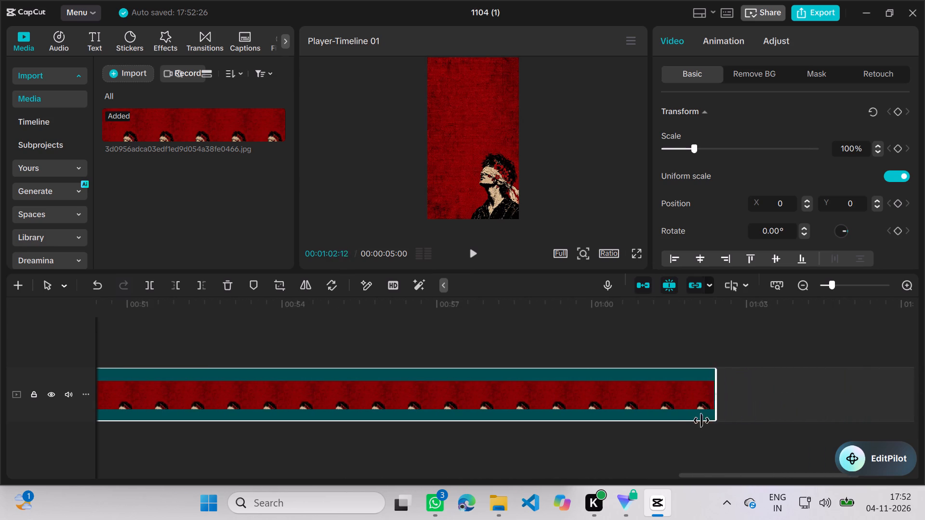
{"action": "left_click_drag", "start_coordinate": [701, 420], "coordinate": [483, 469]}
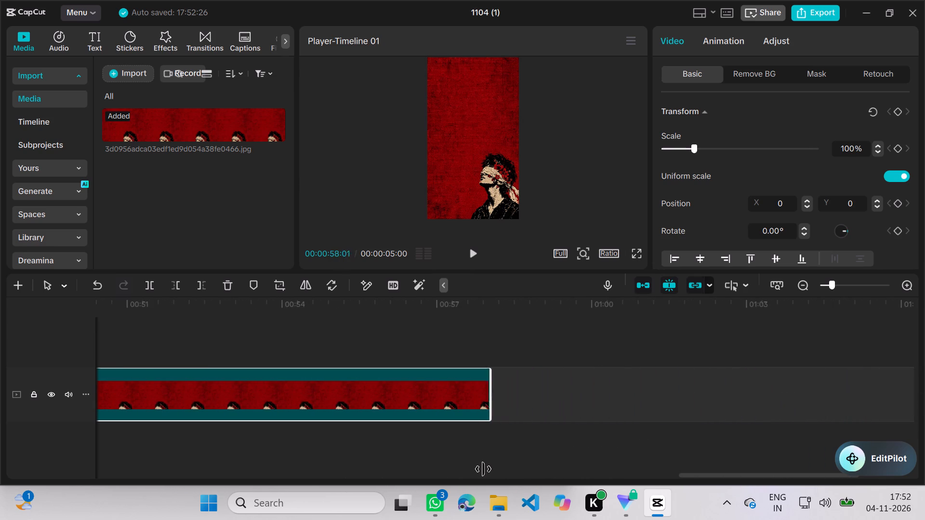
{"action": "left_click_drag", "start_coordinate": [483, 469], "coordinate": [357, 466]}
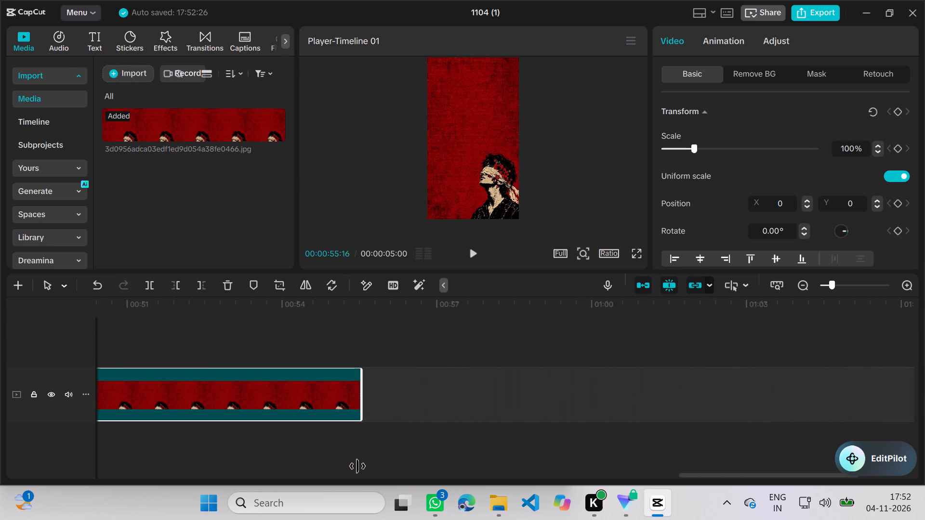
{"action": "left_click_drag", "start_coordinate": [357, 466], "coordinate": [300, 455]}
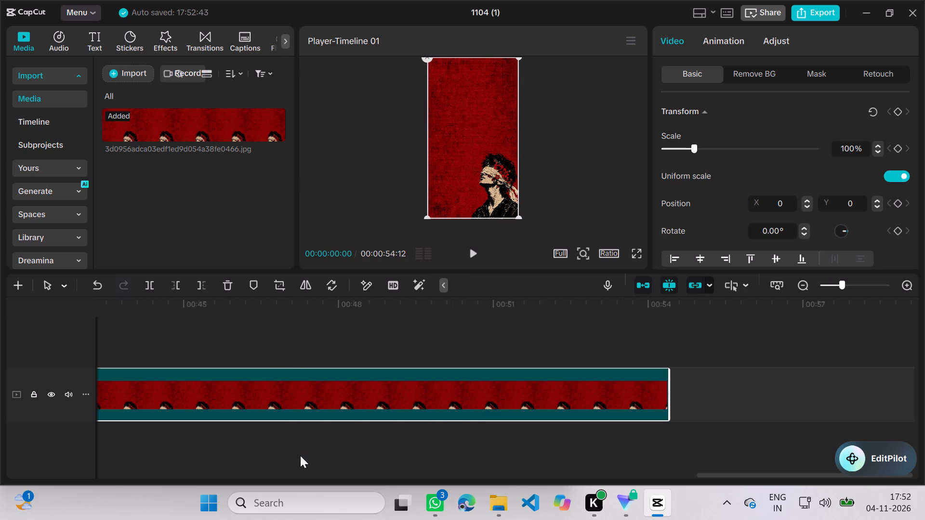
Deselect the image clip and set the playhead at the start of the timeline, 00:00:00:00.
{"action": "scroll", "coordinate": [377, 326], "scroll_direction": "right", "scroll_amount": 6}
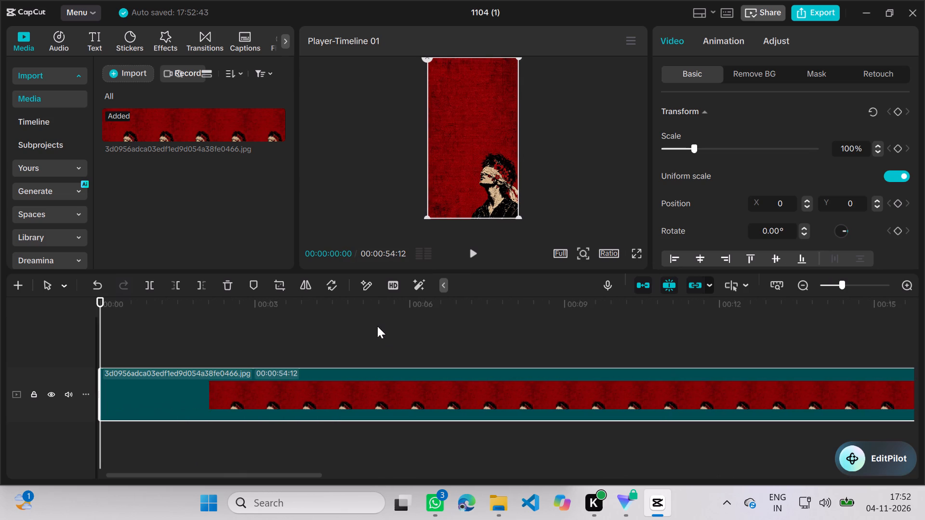
{"action": "scroll", "coordinate": [377, 326], "scroll_direction": "right", "scroll_amount": 3}
{"action": "left_click", "coordinate": [307, 332]}
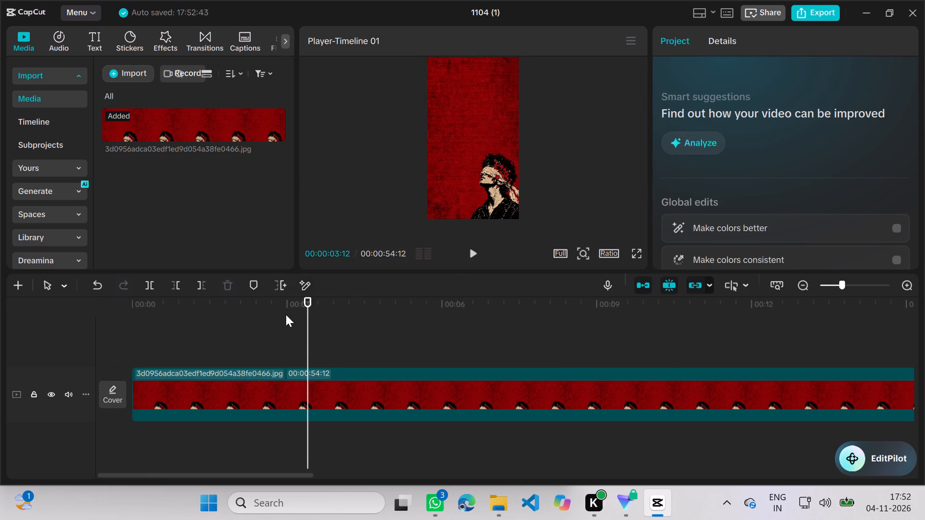
{"action": "left_click", "coordinate": [268, 311]}
{"action": "left_click_drag", "start_coordinate": [262, 301], "coordinate": [83, 321]}
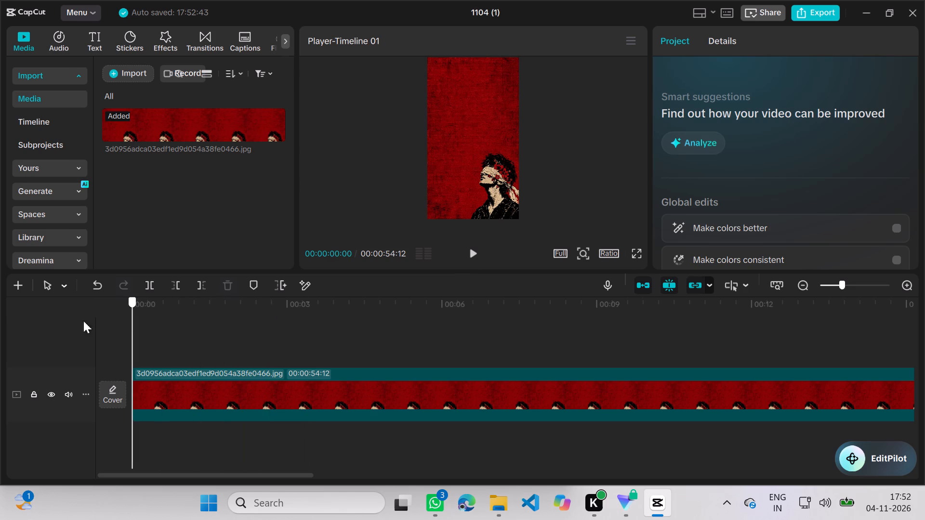
{"action": "left_click_drag", "start_coordinate": [83, 321], "coordinate": [61, 321]}
Import the video file 1104 from the computer's Videos folder into the project media.
{"action": "left_click", "coordinate": [119, 73]}
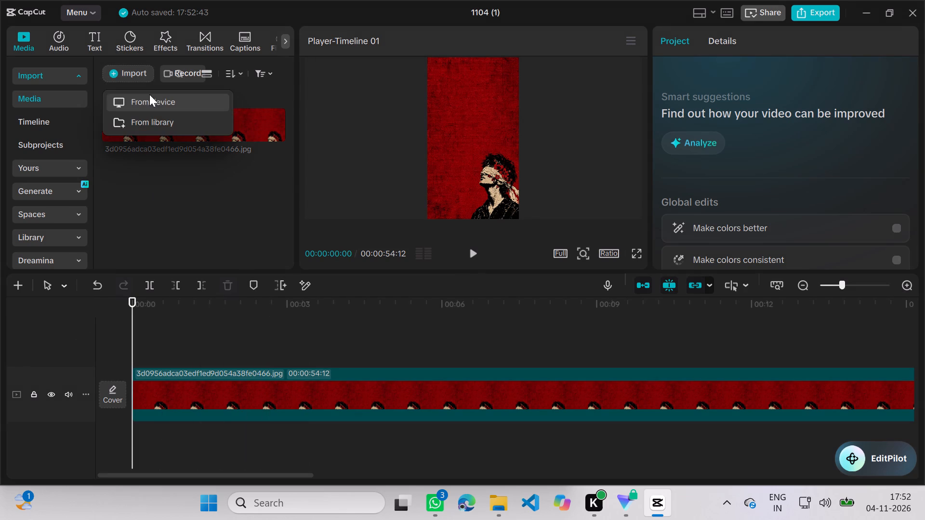
{"action": "left_click", "coordinate": [149, 103]}
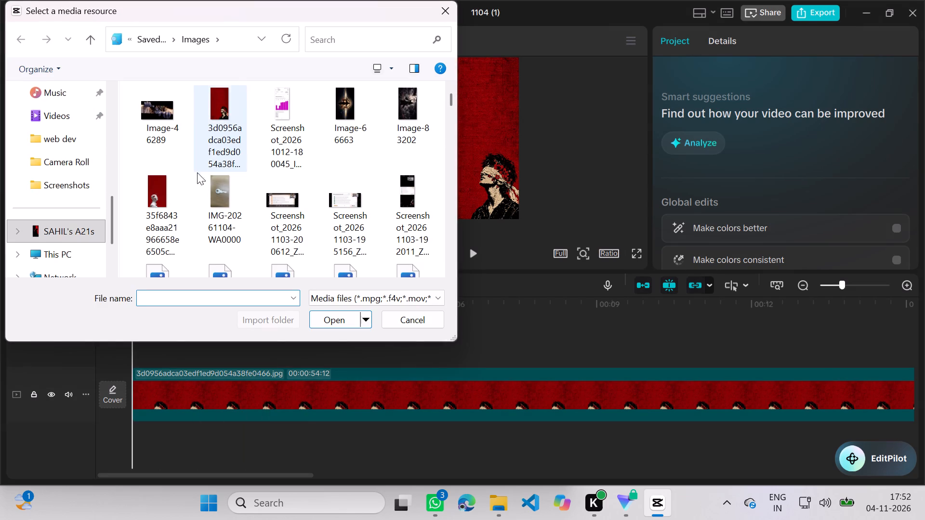
{"action": "scroll", "coordinate": [56, 149], "scroll_direction": "up", "scroll_amount": 1}
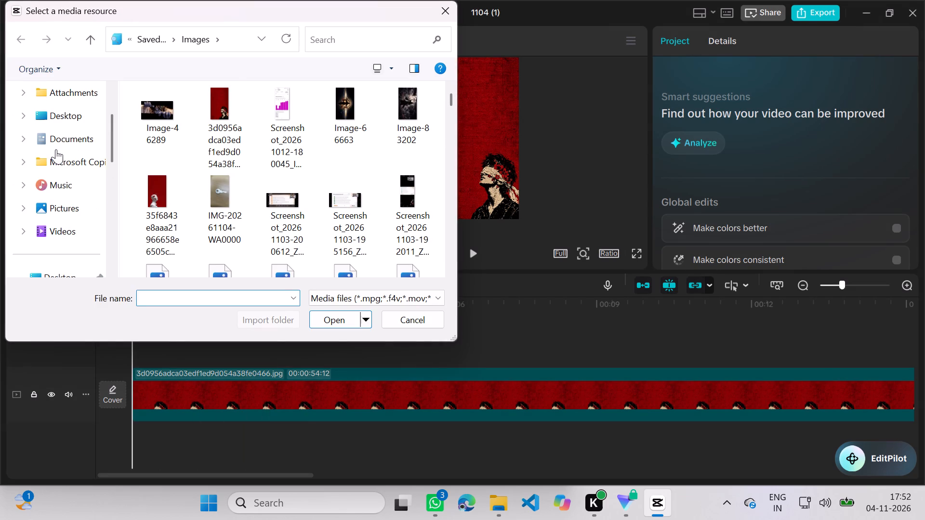
{"action": "left_click", "coordinate": [61, 229]}
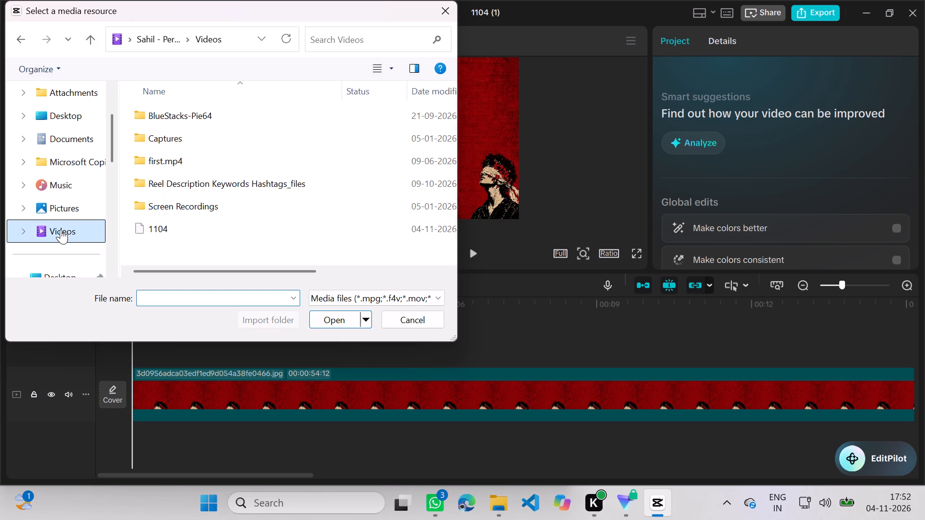
{"action": "left_click_drag", "start_coordinate": [162, 227], "coordinate": [695, 272]}
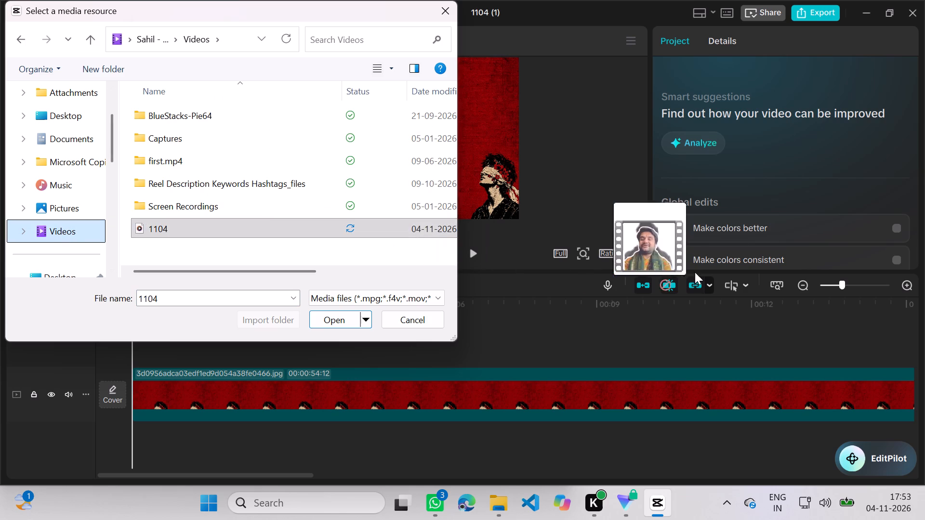
{"action": "left_click_drag", "start_coordinate": [695, 272], "coordinate": [528, 276]}
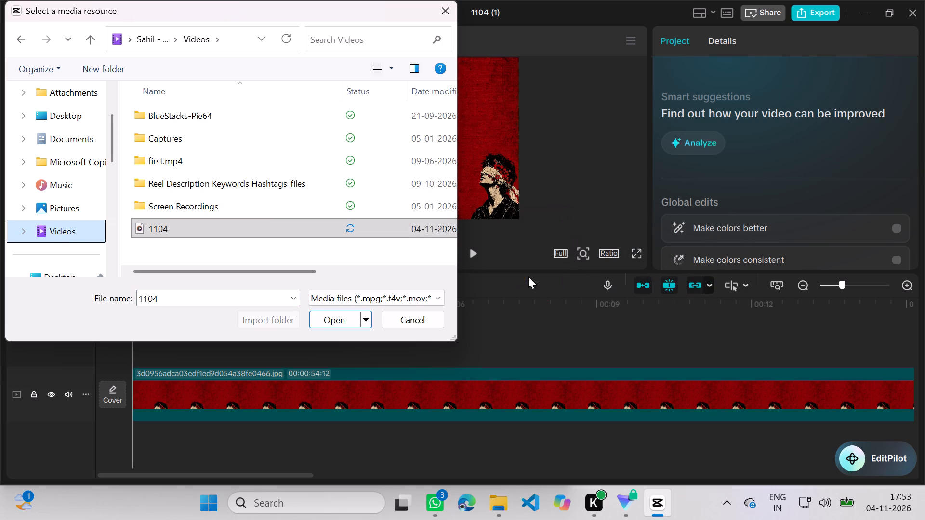
{"action": "left_click_drag", "start_coordinate": [311, 225], "coordinate": [423, 277]}
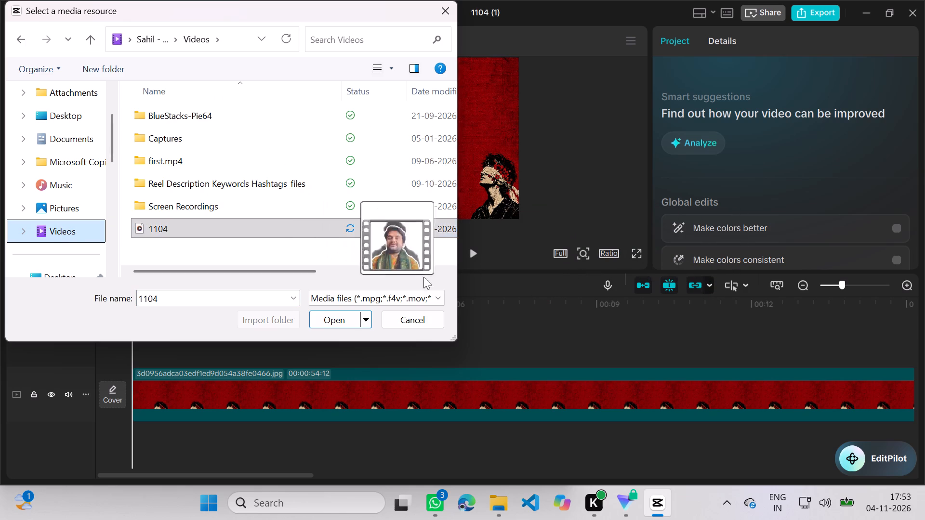
{"action": "left_click_drag", "start_coordinate": [423, 277], "coordinate": [508, 350]}
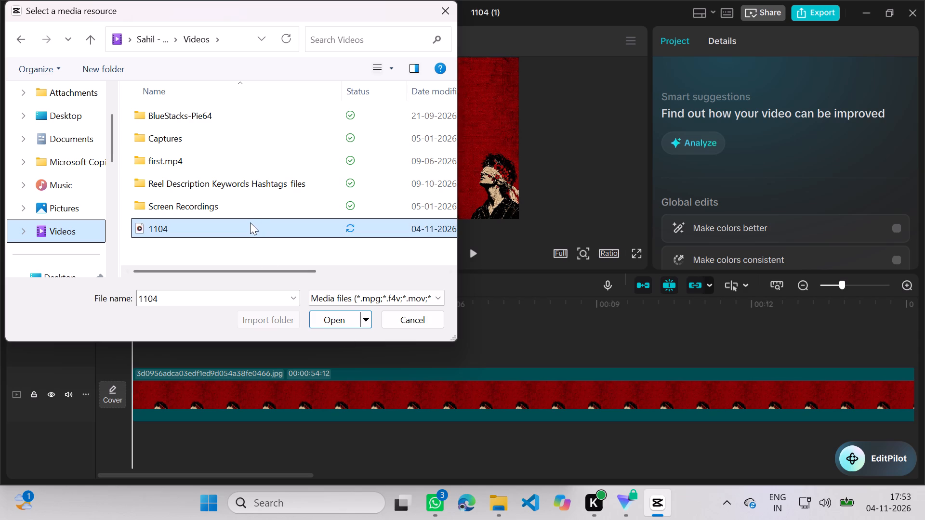
{"action": "double_click", "coordinate": [250, 222]}
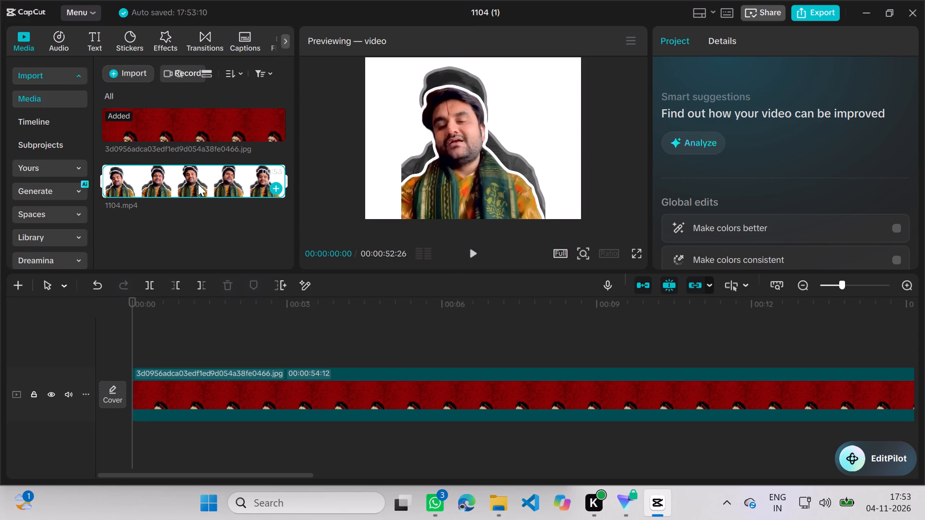
Place the 1104 video on a new track above the red background image, starting at 00:00:00:00.
{"action": "left_click_drag", "start_coordinate": [194, 181], "coordinate": [198, 195]}
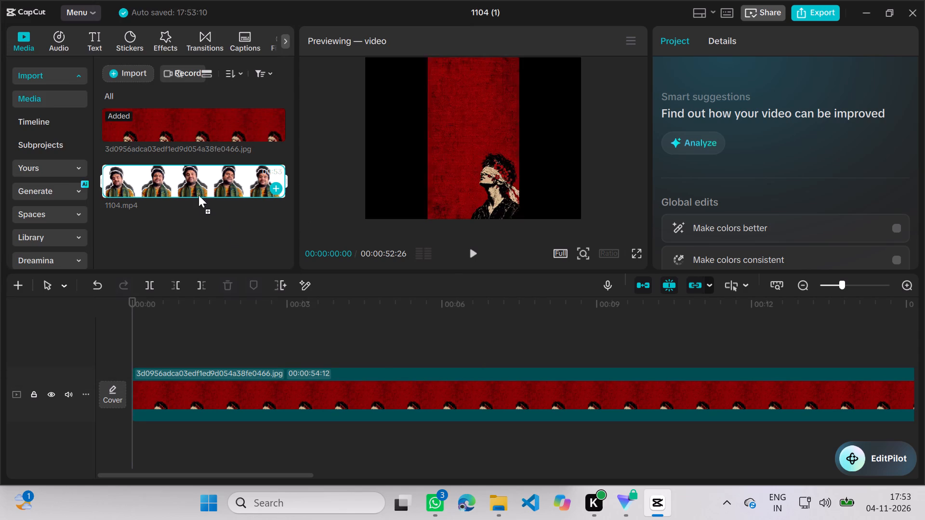
{"action": "left_click_drag", "start_coordinate": [198, 195], "coordinate": [140, 370]}
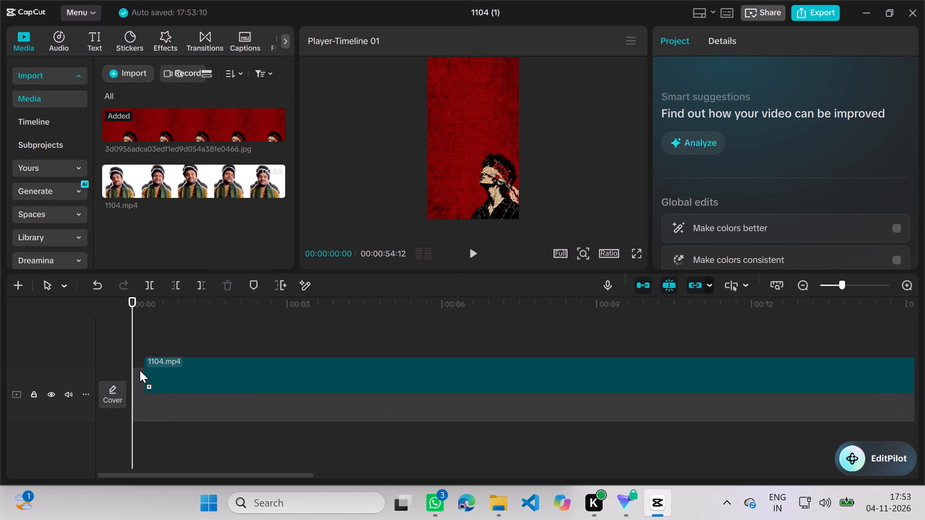
{"action": "left_click_drag", "start_coordinate": [140, 370], "coordinate": [136, 345]}
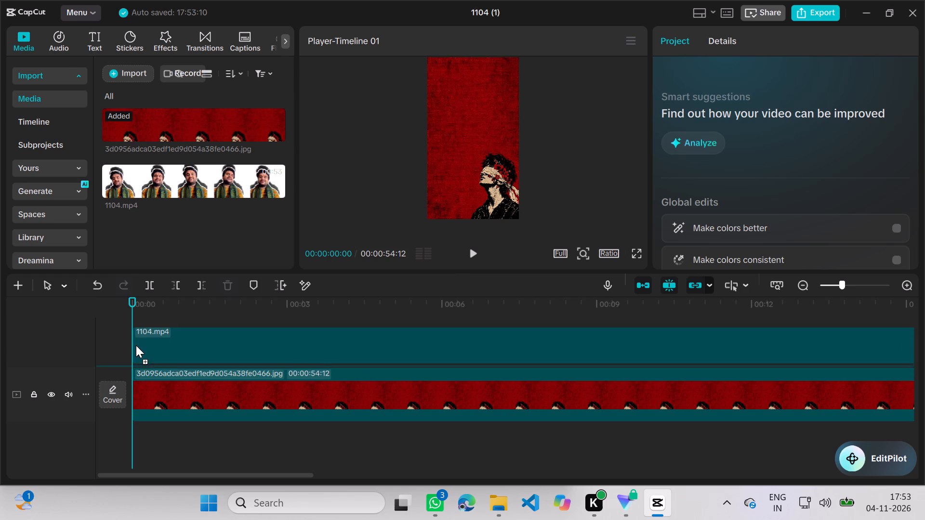
{"action": "left_click_drag", "start_coordinate": [136, 345], "coordinate": [133, 343]}
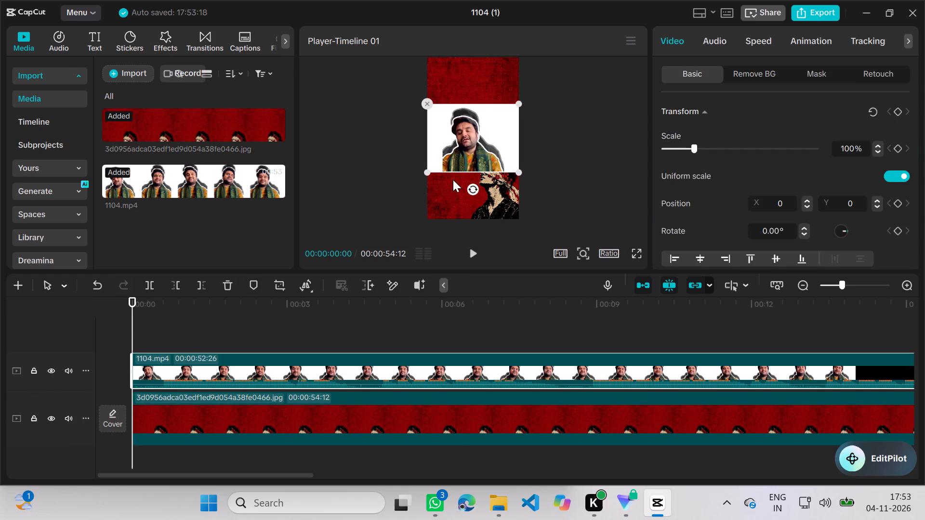
Scale the 1104 clip down to 78% with uniform scaling.
{"action": "left_click_drag", "start_coordinate": [692, 147], "coordinate": [681, 147]}
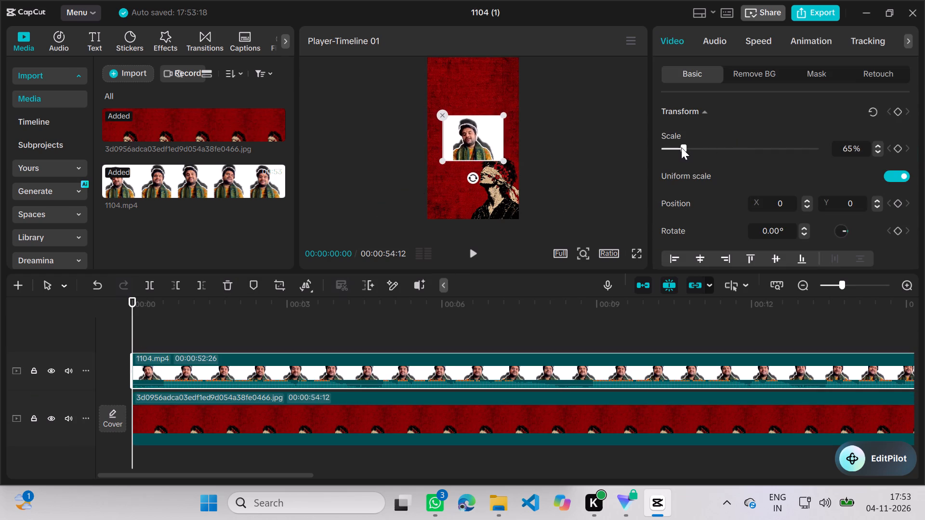
{"action": "left_click_drag", "start_coordinate": [681, 147], "coordinate": [685, 147]}
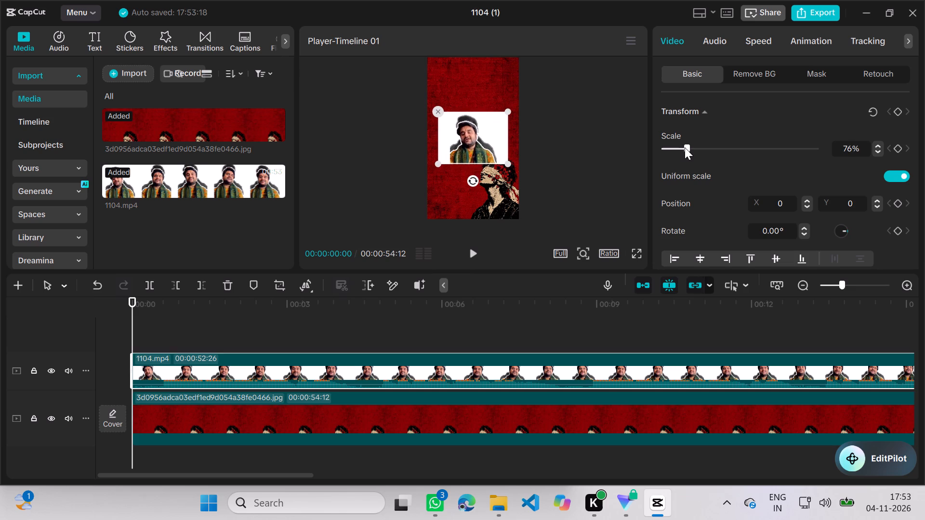
{"action": "left_click_drag", "start_coordinate": [685, 147], "coordinate": [685, 147]}
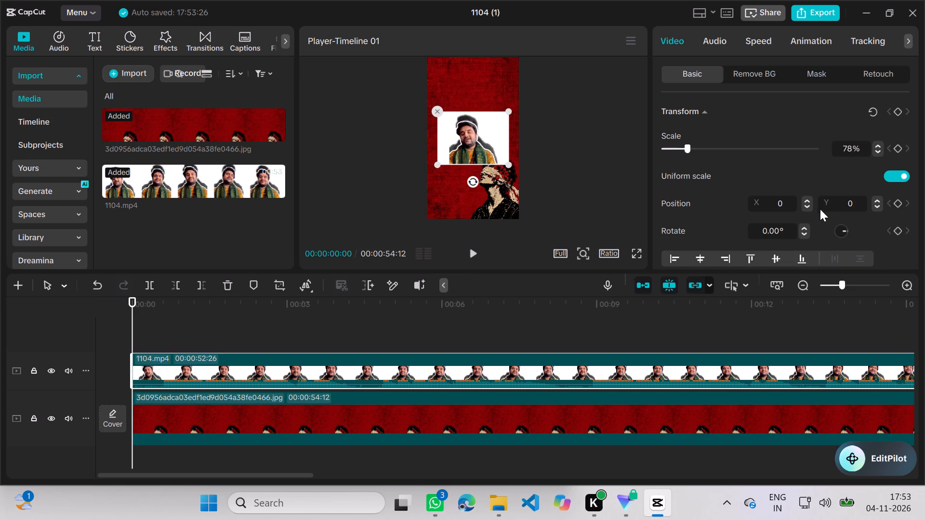
Raise the 1104 clip over the red background by setting its Y position to 770.
{"action": "left_click", "coordinate": [849, 207]}
{"action": "triple_click", "coordinate": [877, 200]}
{"action": "triple_click", "coordinate": [877, 200]}
{"action": "triple_click", "coordinate": [877, 200]}
{"action": "triple_click", "coordinate": [877, 200]}
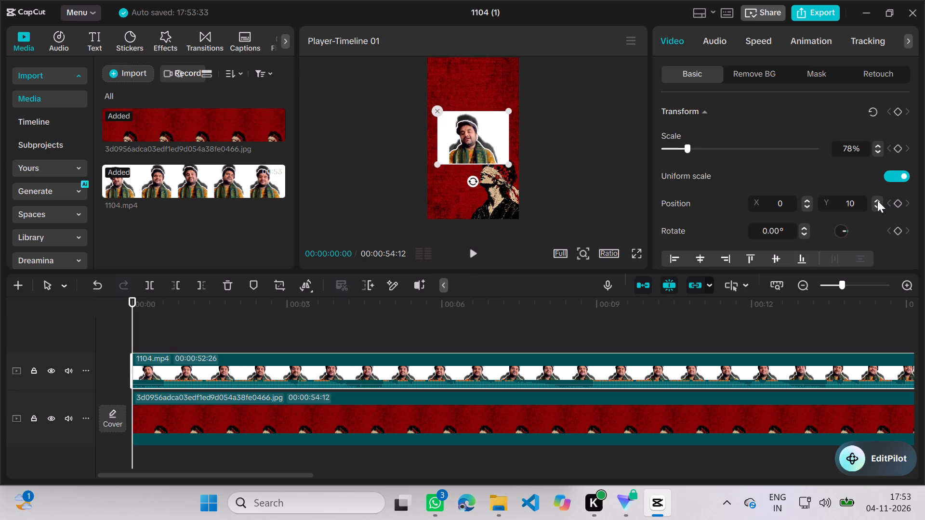
{"action": "triple_click", "coordinate": [877, 200]}
{"action": "left_click", "coordinate": [877, 200]}
{"action": "triple_click", "coordinate": [877, 200]}
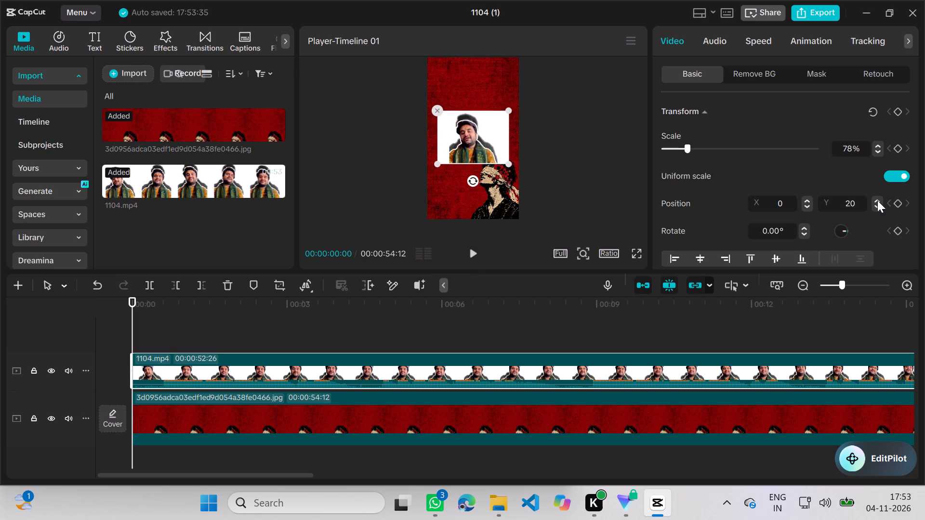
{"action": "double_click", "coordinate": [877, 200]}
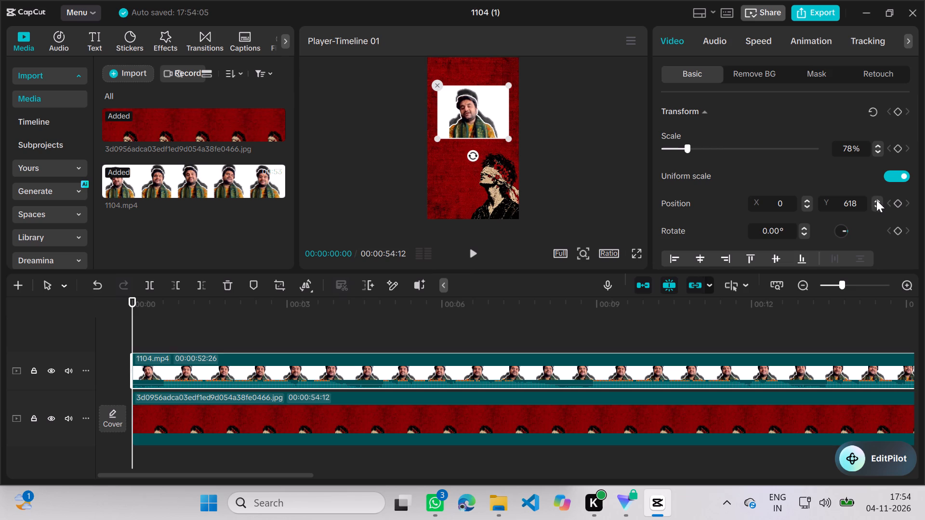
{"action": "triple_click", "coordinate": [876, 200]}
{"action": "triple_click", "coordinate": [876, 200]}
{"action": "triple_click", "coordinate": [876, 200]}
{"action": "double_click", "coordinate": [876, 200]}
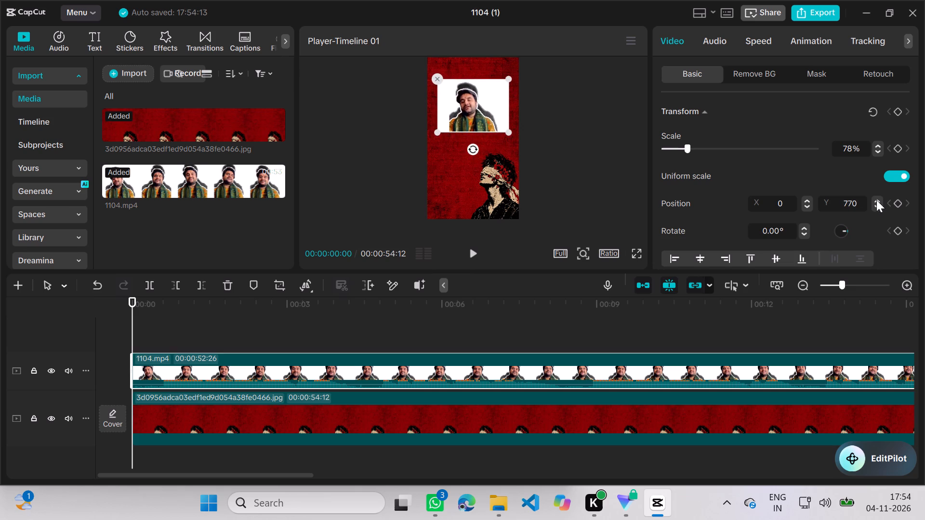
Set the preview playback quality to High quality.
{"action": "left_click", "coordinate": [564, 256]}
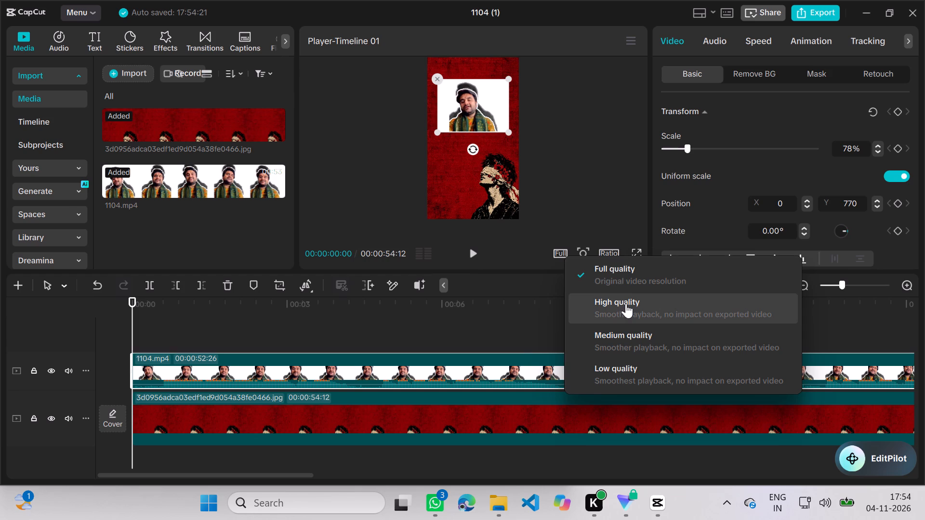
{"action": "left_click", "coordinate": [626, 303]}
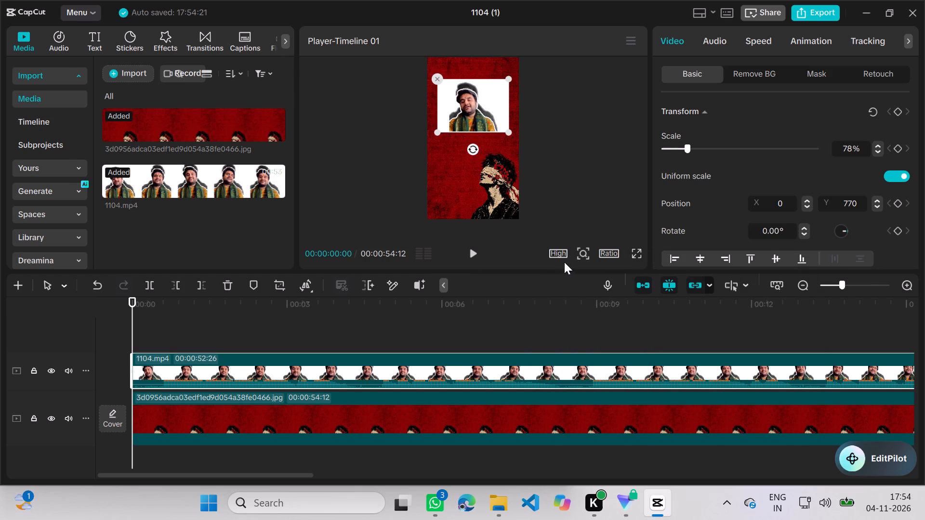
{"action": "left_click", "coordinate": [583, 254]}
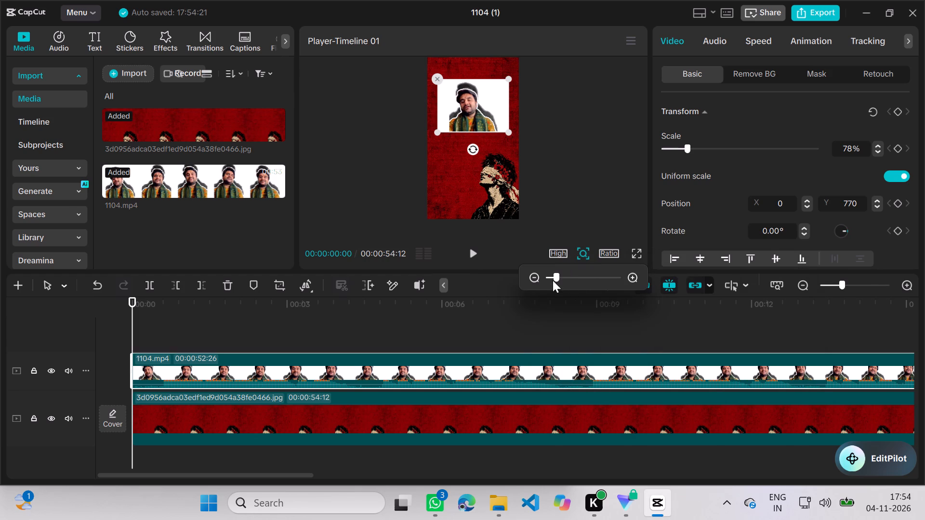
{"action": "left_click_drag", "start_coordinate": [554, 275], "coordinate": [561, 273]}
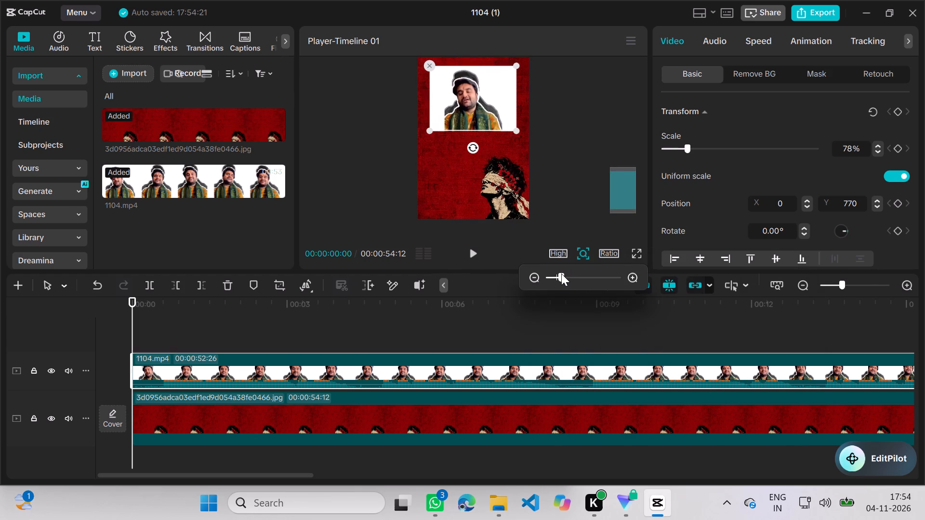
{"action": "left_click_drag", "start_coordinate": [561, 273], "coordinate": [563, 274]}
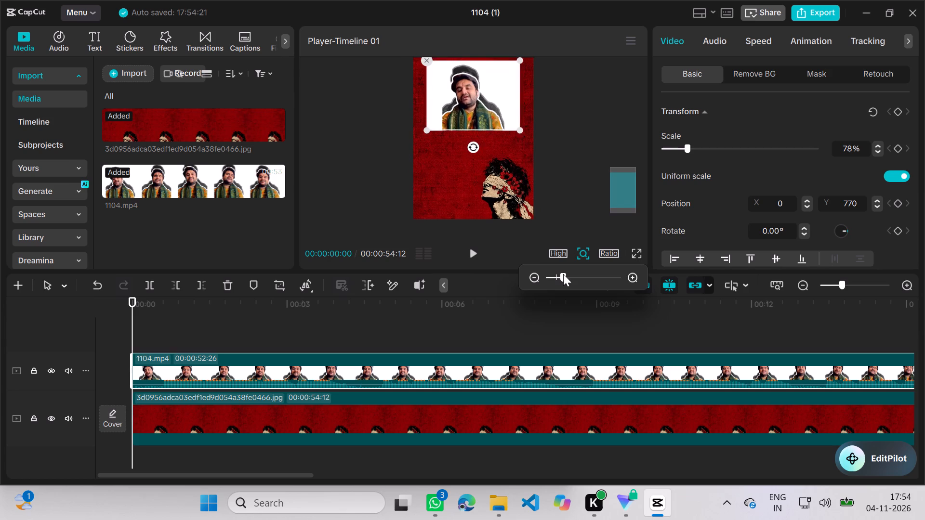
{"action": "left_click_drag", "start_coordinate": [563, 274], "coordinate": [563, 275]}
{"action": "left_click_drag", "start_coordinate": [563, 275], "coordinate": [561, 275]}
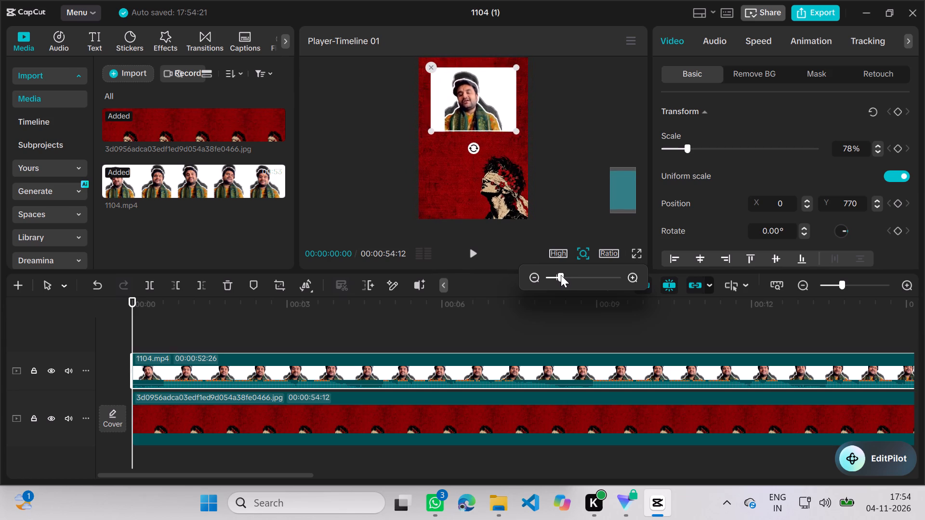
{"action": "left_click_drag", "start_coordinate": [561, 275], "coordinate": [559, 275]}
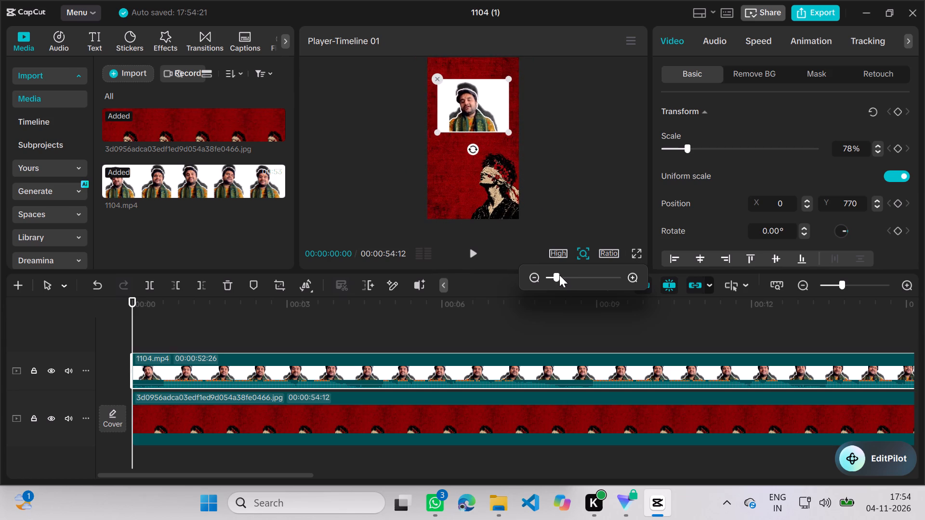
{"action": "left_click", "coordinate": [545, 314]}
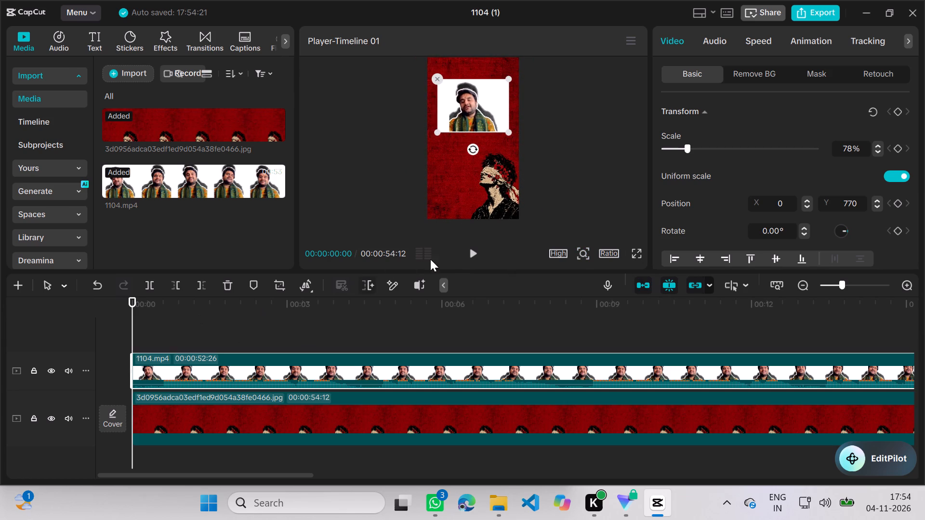
Play the composition and check the 1104 clip over the red background in full screen, returning to the editor when done.
{"action": "left_click", "coordinate": [472, 257]}
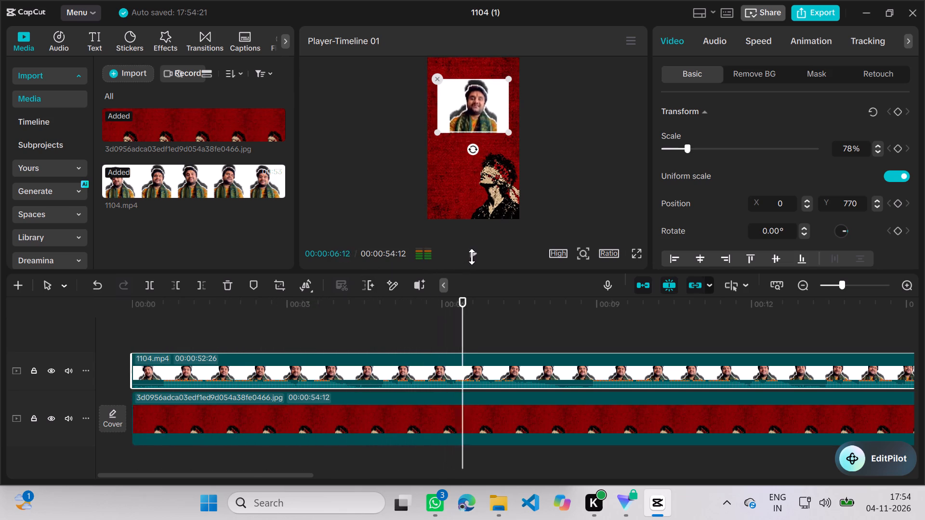
{"action": "left_click", "coordinate": [634, 256]}
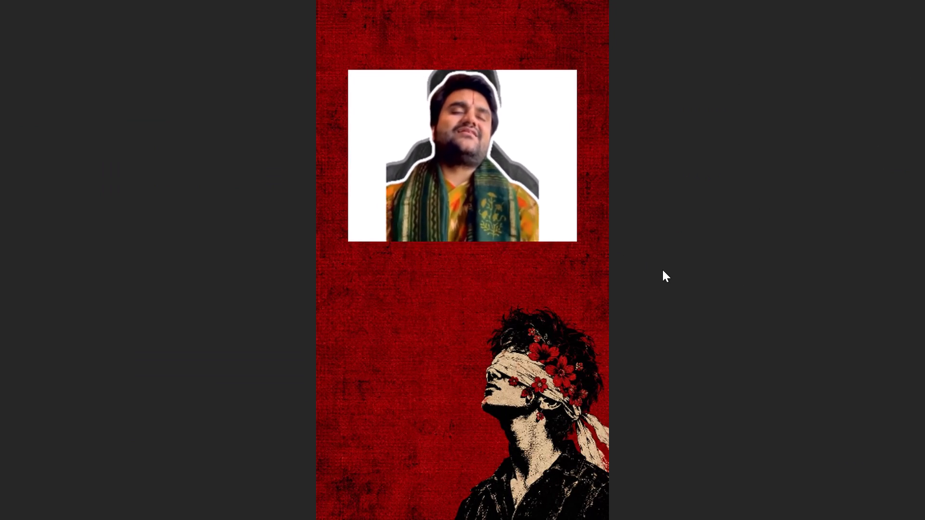
{"action": "left_click", "coordinate": [643, 335]}
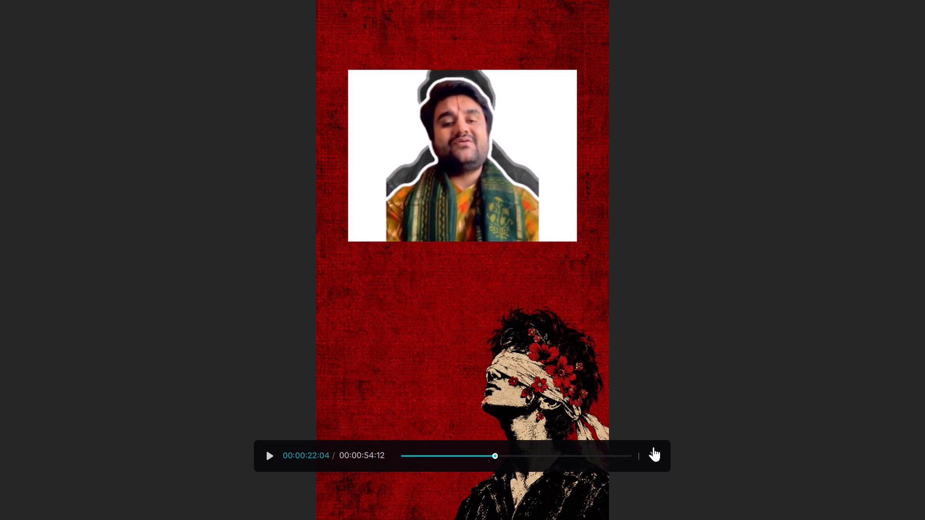
{"action": "left_click", "coordinate": [653, 447]}
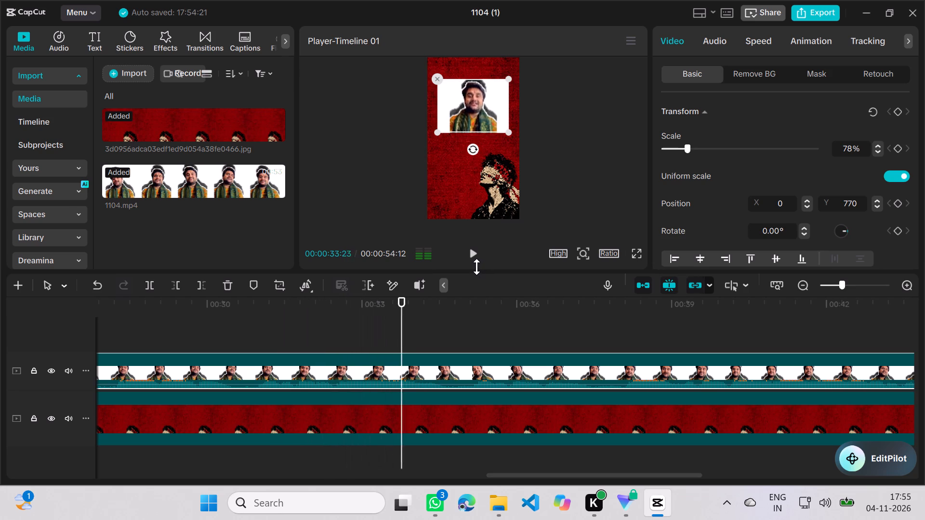
Set the preview playback quality to Full quality and resume playback.
{"action": "left_click", "coordinate": [551, 255]}
{"action": "left_click", "coordinate": [568, 268]}
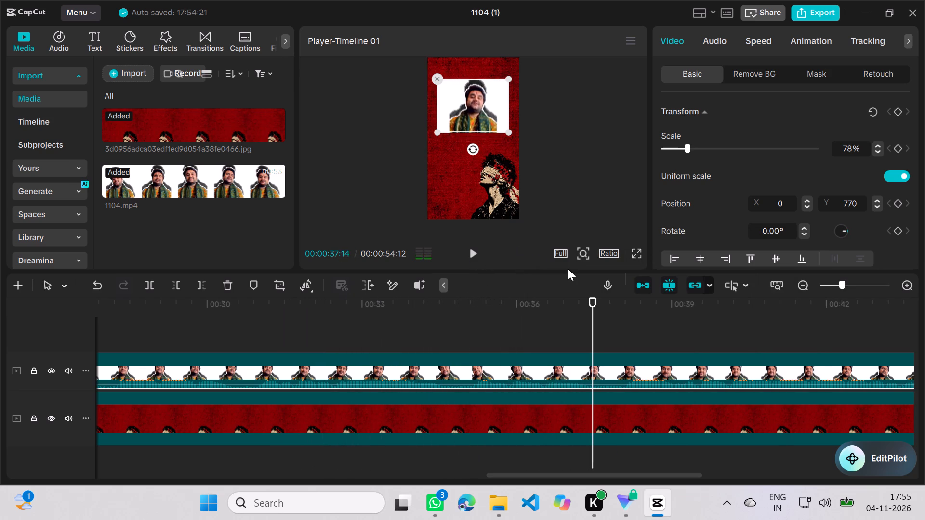
{"action": "left_click", "coordinate": [468, 250]}
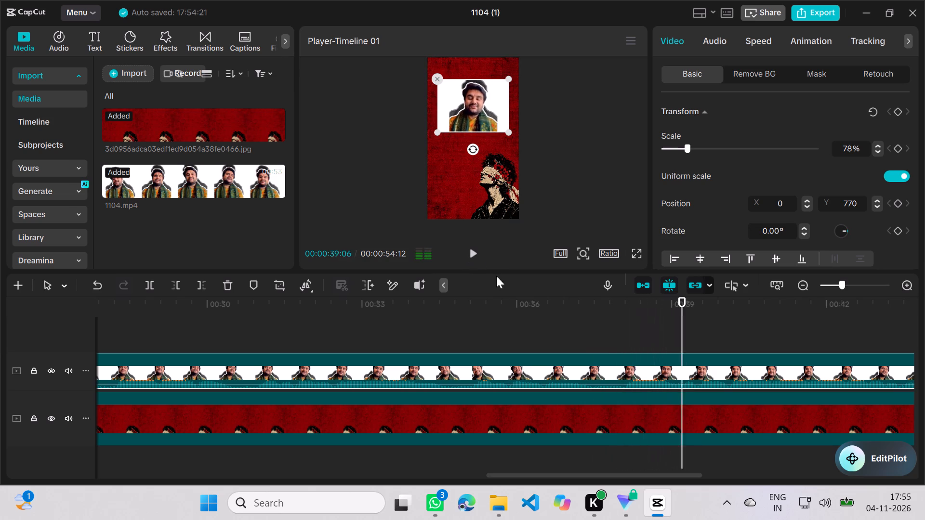
Split the red background image where the 1104 clip ends, at 00:00:52:26, and delete the leftover part after it.
{"action": "scroll", "coordinate": [382, 389], "scroll_direction": "right", "scroll_amount": 8}
{"action": "scroll", "coordinate": [382, 389], "scroll_direction": "right", "scroll_amount": 20}
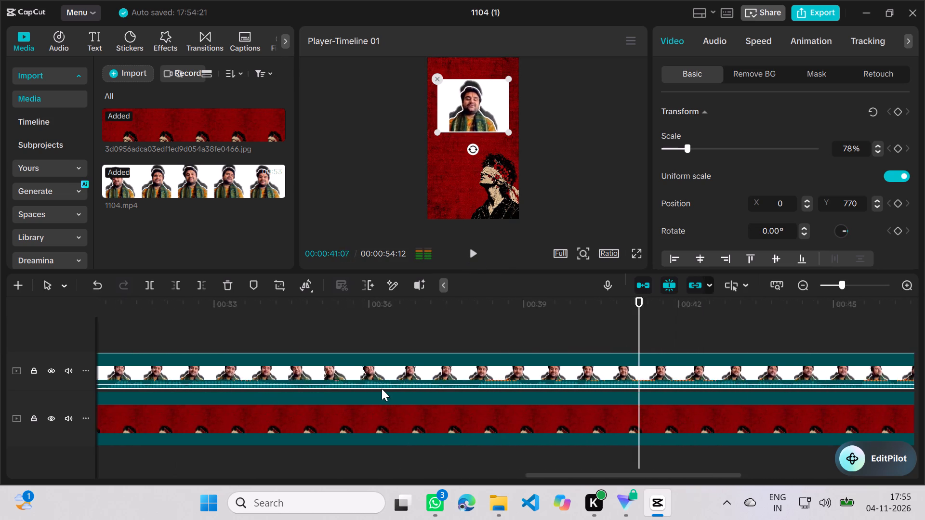
{"action": "scroll", "coordinate": [382, 389], "scroll_direction": "right", "scroll_amount": 1}
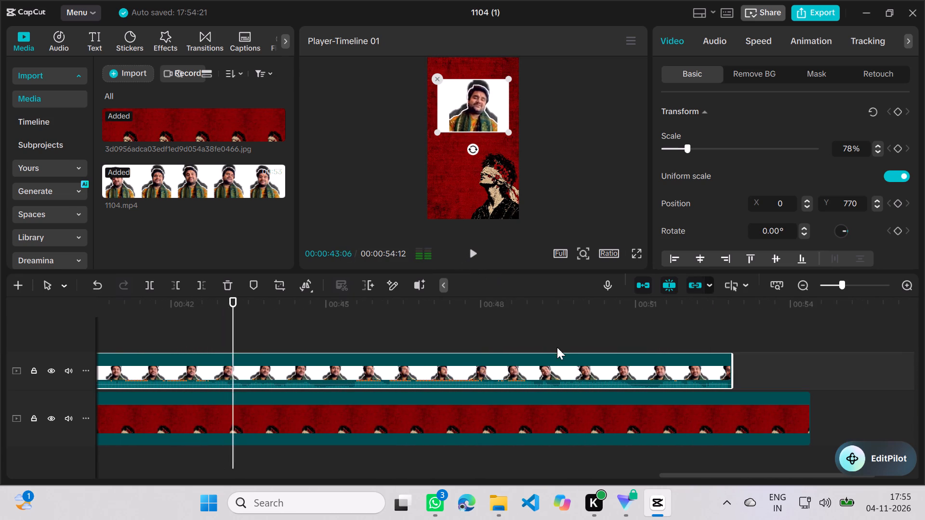
{"action": "left_click", "coordinate": [734, 370]}
{"action": "left_click", "coordinate": [734, 370]}
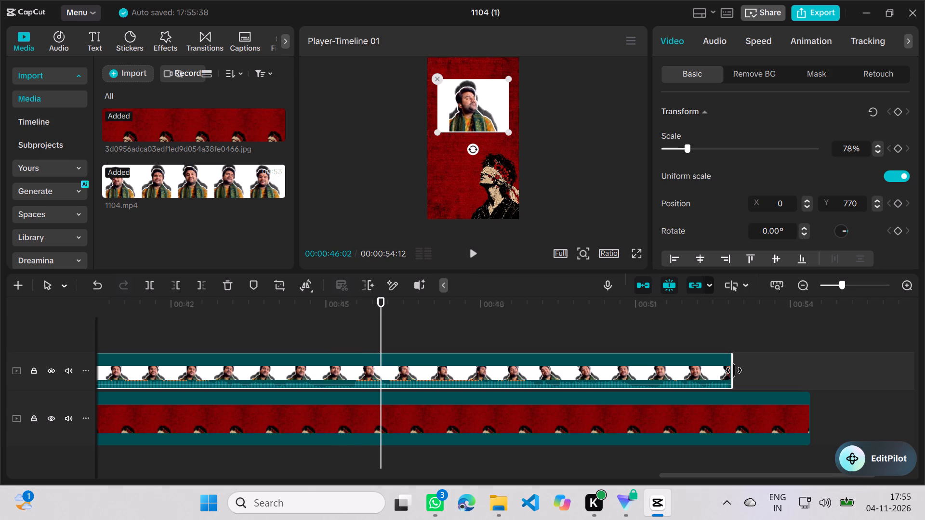
{"action": "left_click", "coordinate": [714, 307]}
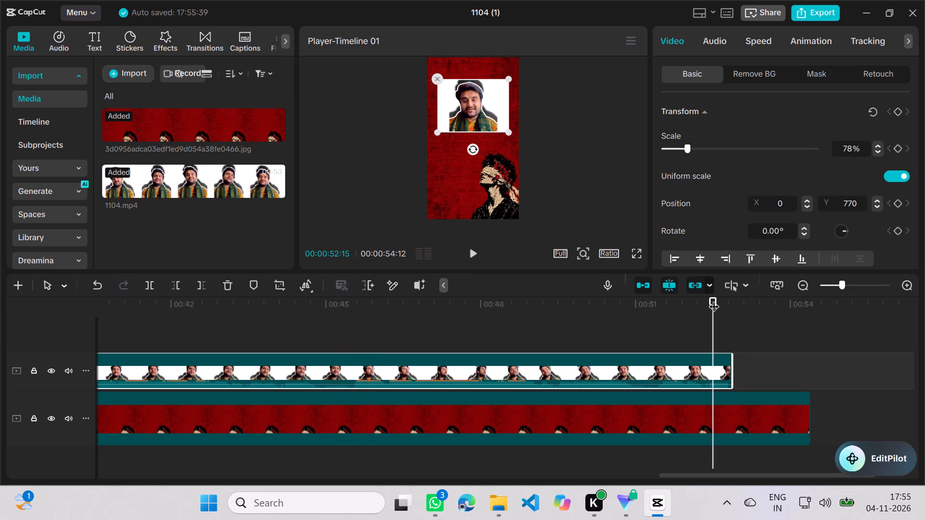
{"action": "left_click_drag", "start_coordinate": [713, 298], "coordinate": [729, 298]}
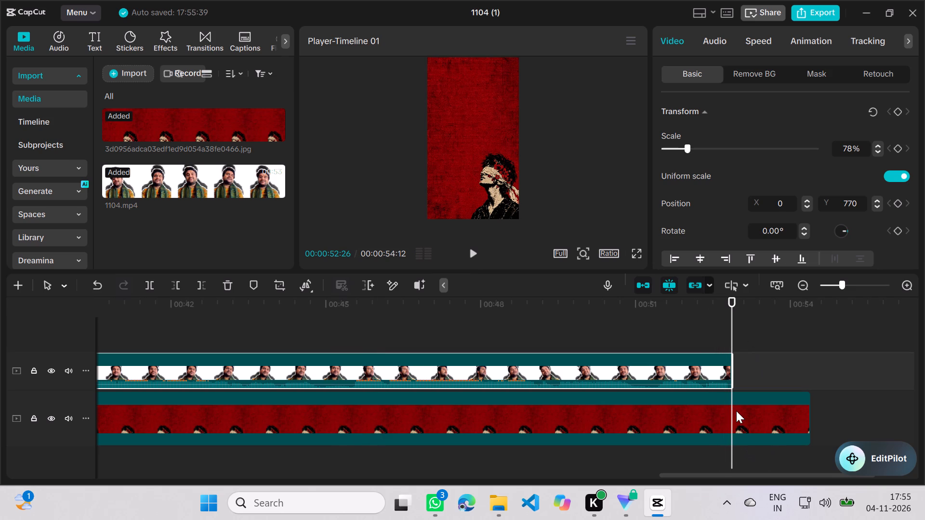
{"action": "left_click", "coordinate": [736, 411]}
{"action": "key", "text": "ctrl+b"}
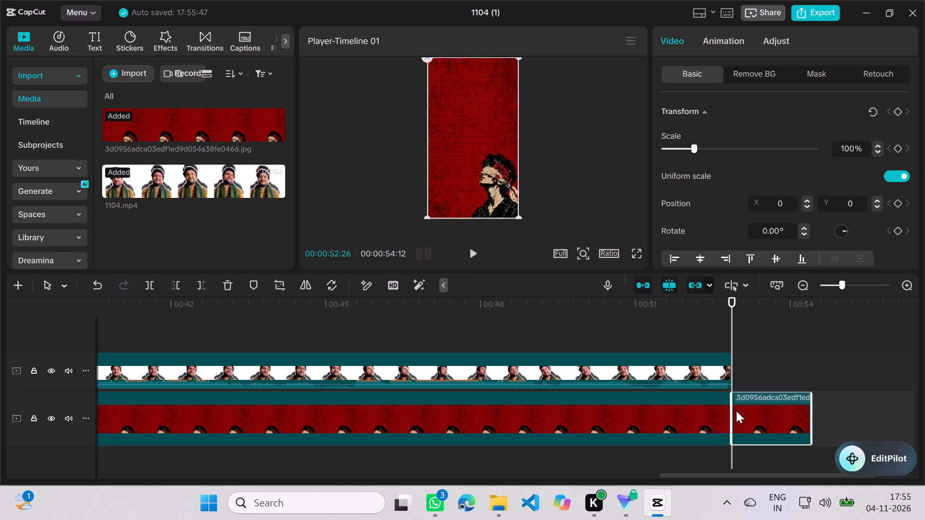
{"action": "key", "text": "Delete"}
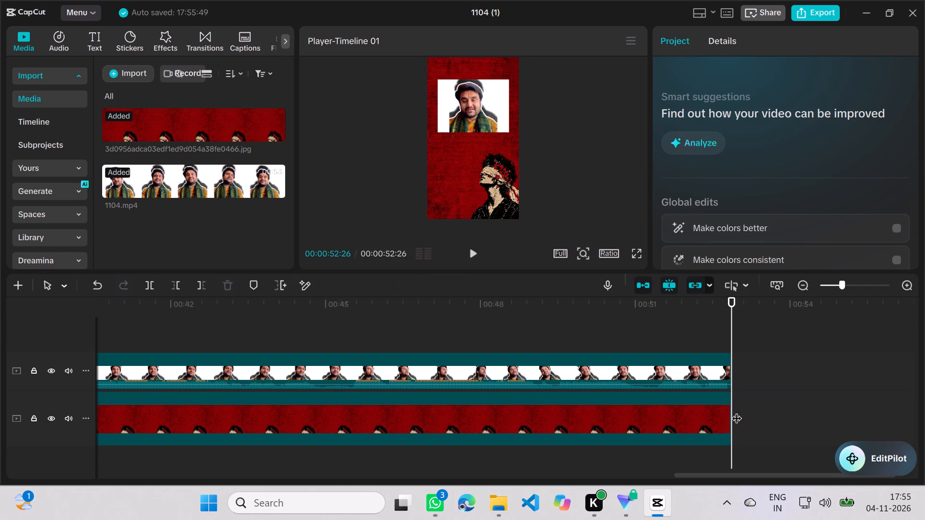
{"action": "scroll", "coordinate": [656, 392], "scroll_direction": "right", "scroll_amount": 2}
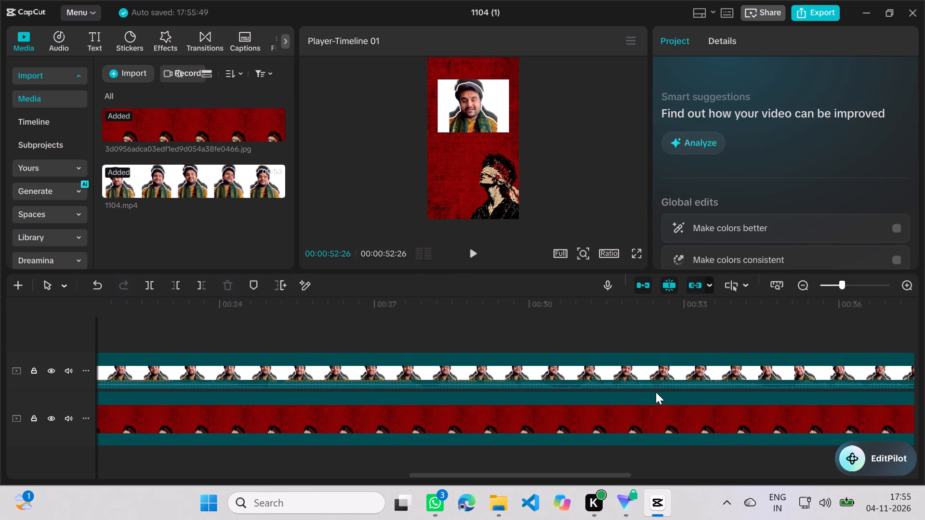
Enable Reduce image noise on the 1104 clip that sits over the red background image.
{"action": "scroll", "coordinate": [656, 392], "scroll_direction": "right", "scroll_amount": 4}
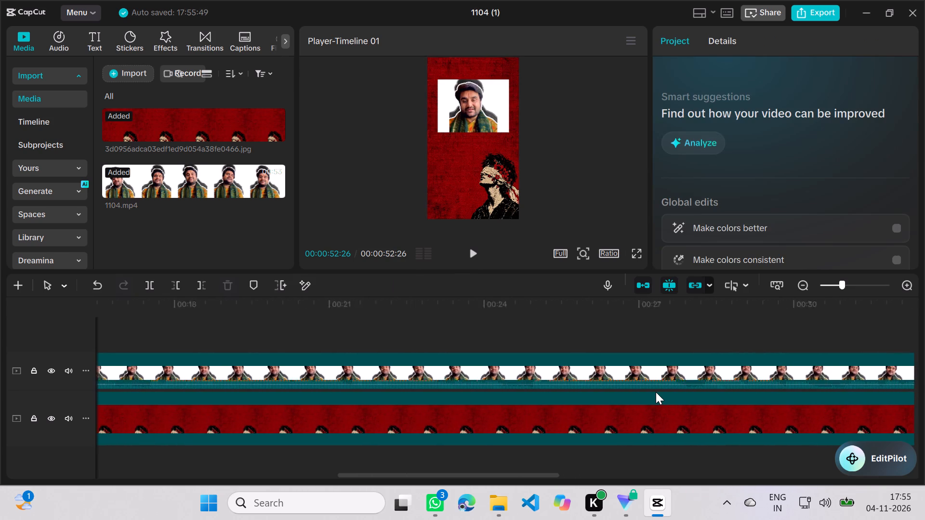
{"action": "scroll", "coordinate": [656, 392], "scroll_direction": "right", "scroll_amount": 6}
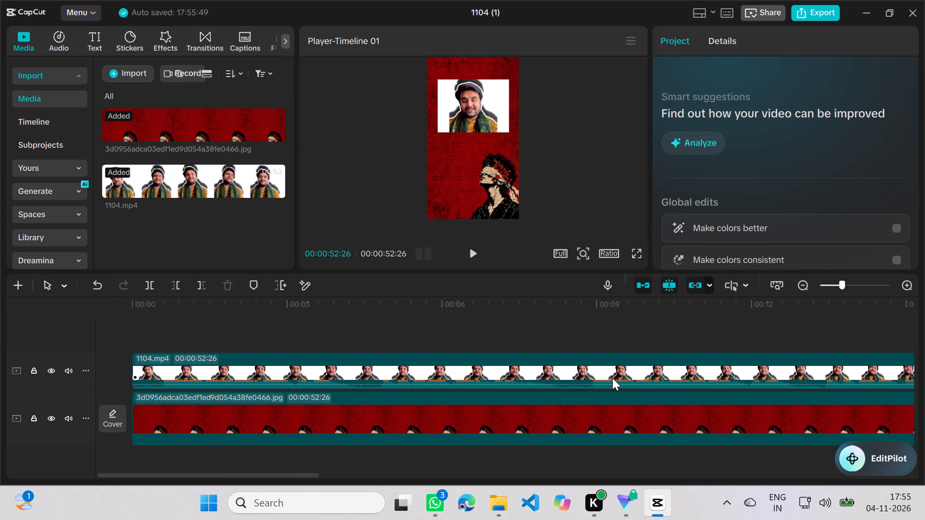
{"action": "left_click", "coordinate": [612, 378]}
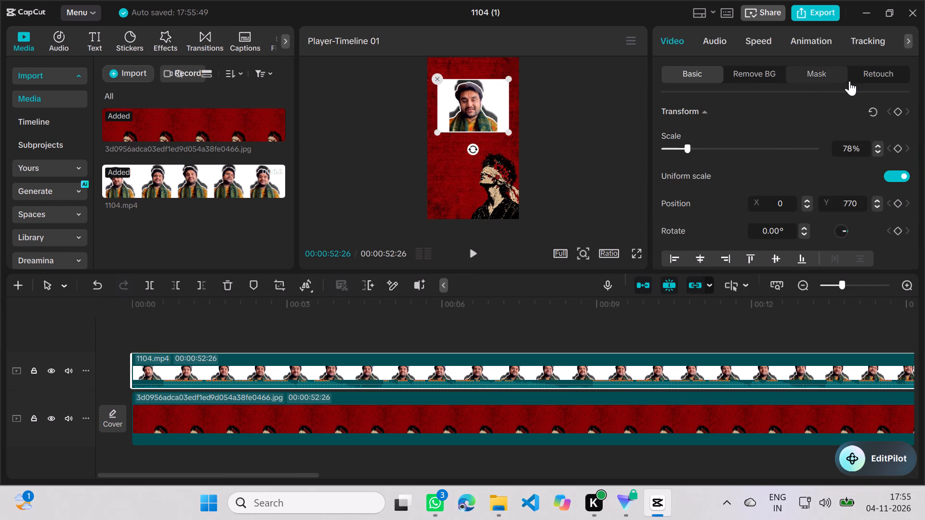
{"action": "left_click", "coordinate": [878, 65]}
{"action": "left_click", "coordinate": [878, 74]}
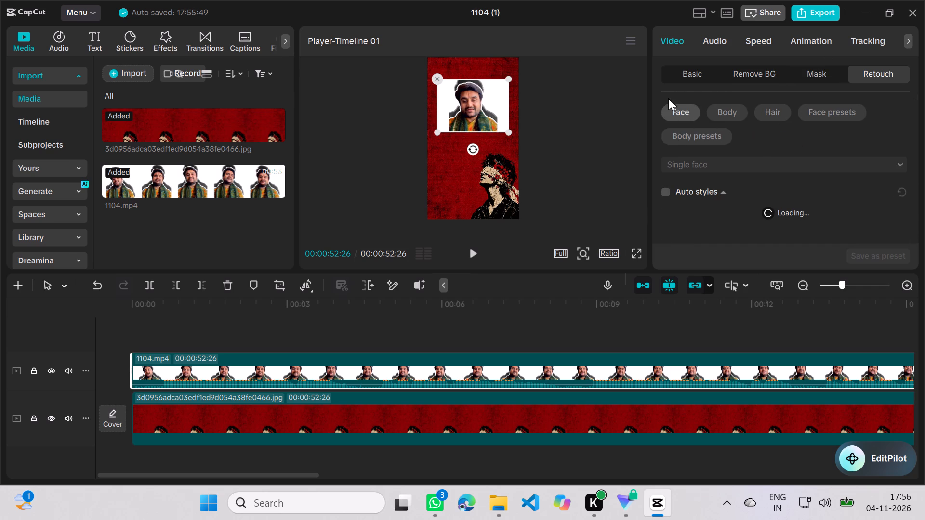
{"action": "left_click", "coordinate": [688, 74]}
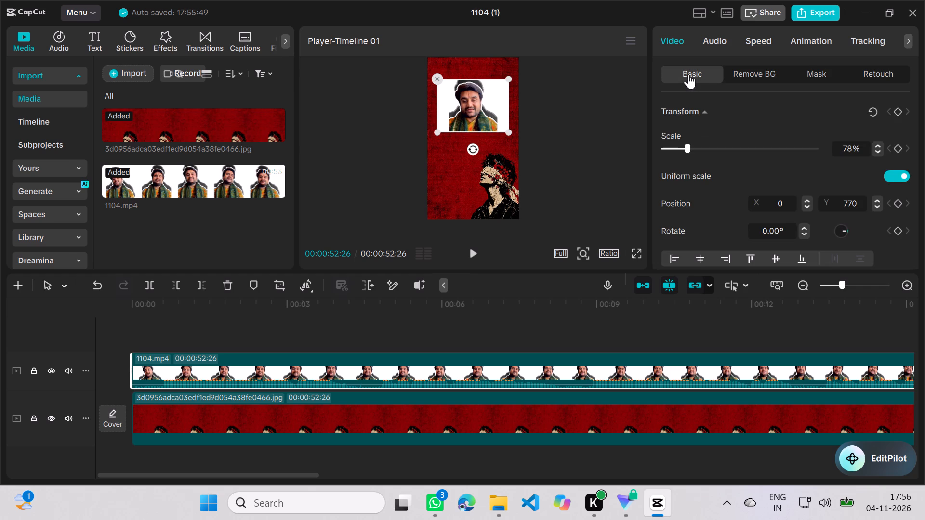
{"action": "scroll", "coordinate": [745, 153], "scroll_direction": "down", "scroll_amount": 1}
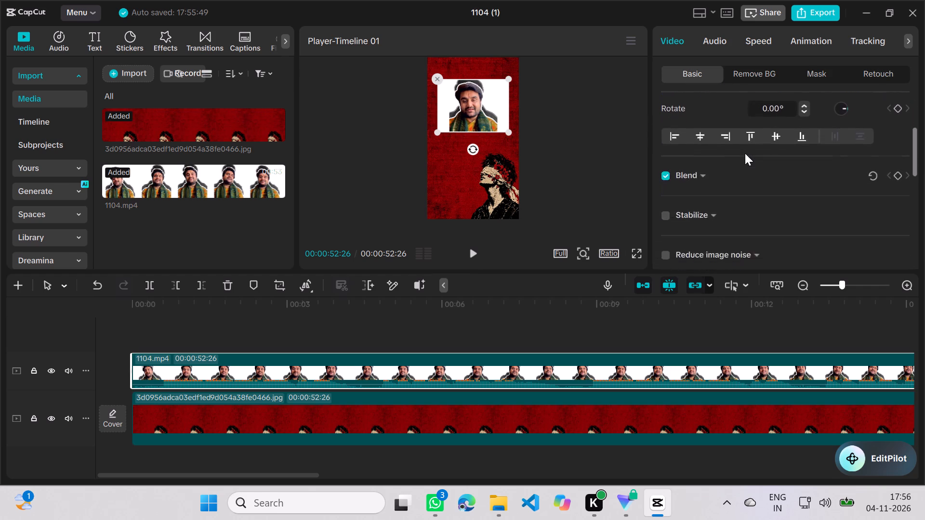
{"action": "scroll", "coordinate": [745, 153], "scroll_direction": "down", "scroll_amount": 1}
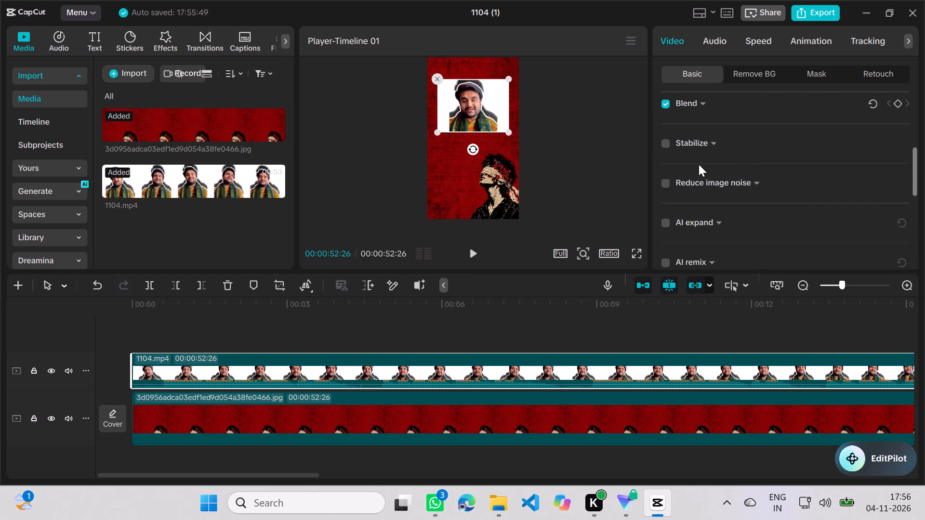
{"action": "left_click", "coordinate": [667, 182]}
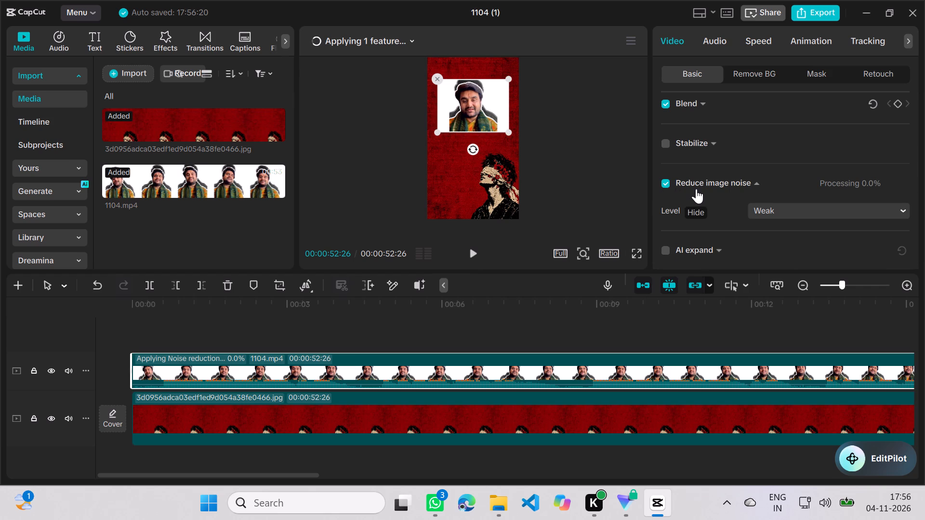
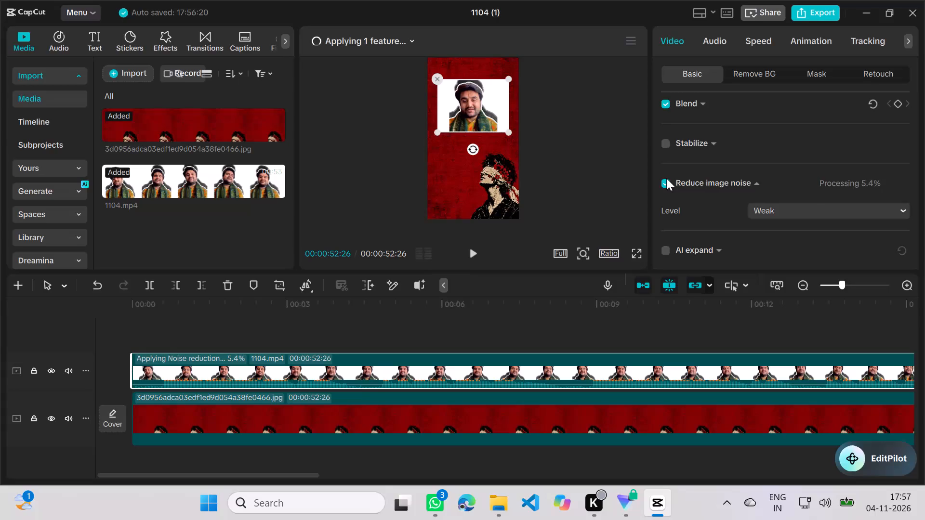
Turn off Reduce image noise on the 1104 clip.
{"action": "left_click", "coordinate": [664, 187]}
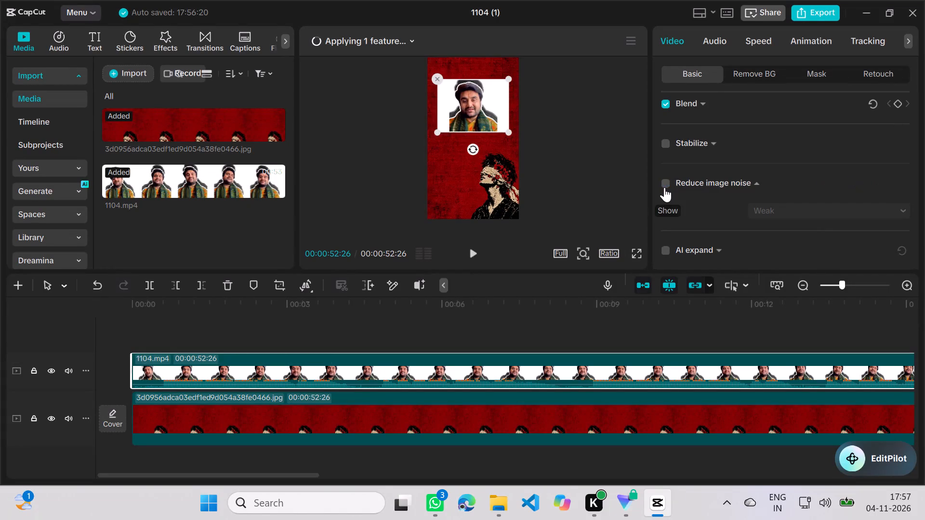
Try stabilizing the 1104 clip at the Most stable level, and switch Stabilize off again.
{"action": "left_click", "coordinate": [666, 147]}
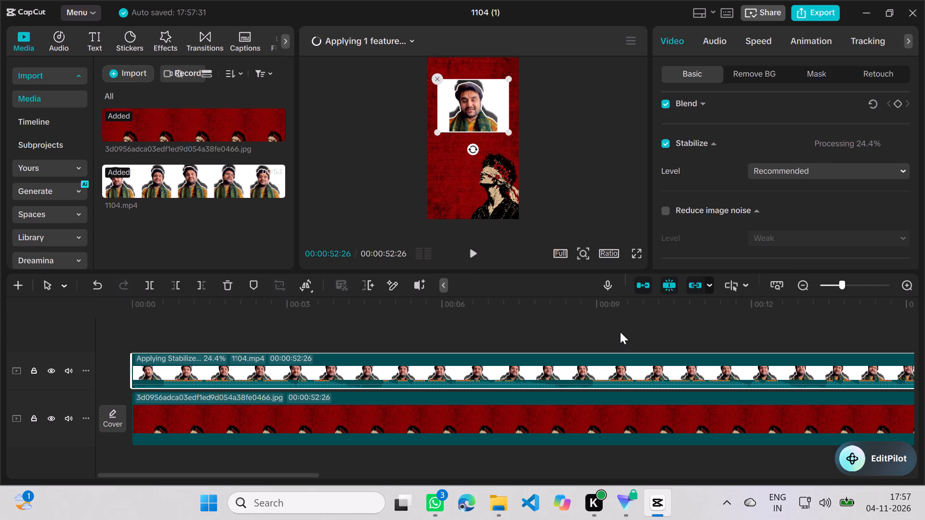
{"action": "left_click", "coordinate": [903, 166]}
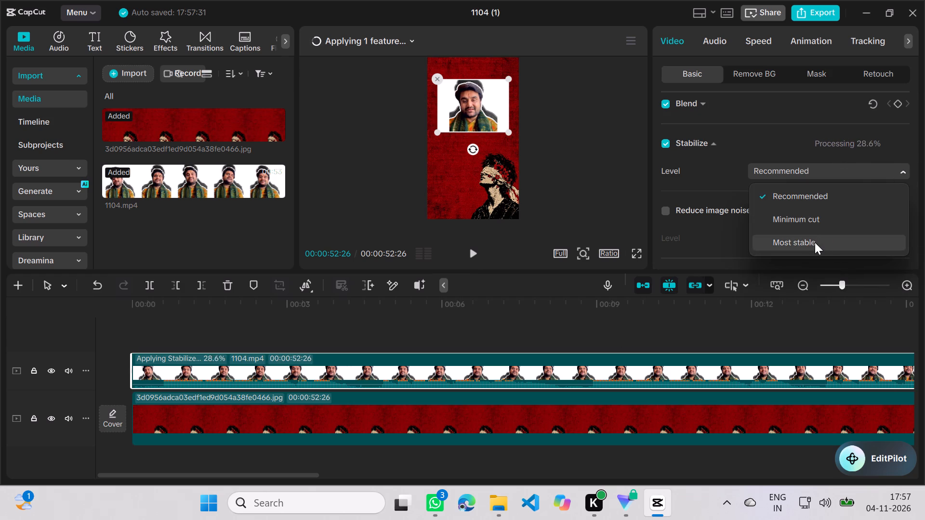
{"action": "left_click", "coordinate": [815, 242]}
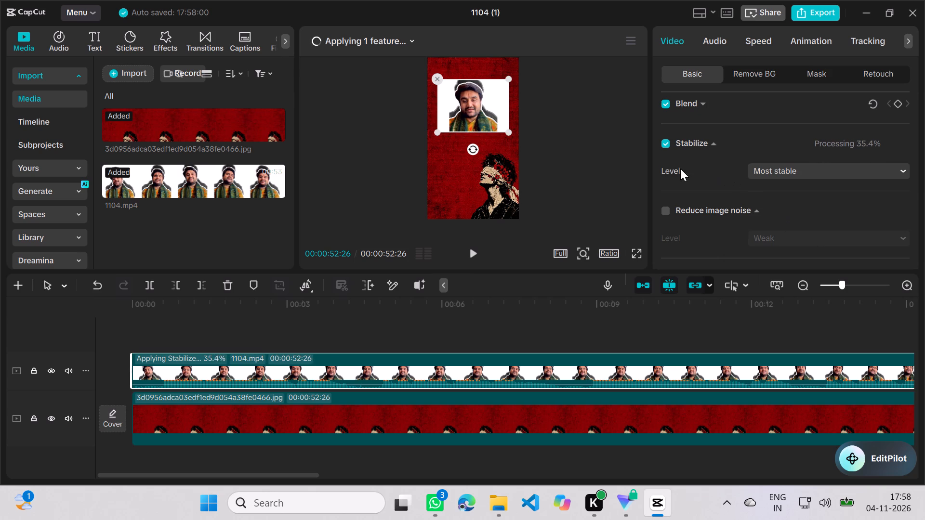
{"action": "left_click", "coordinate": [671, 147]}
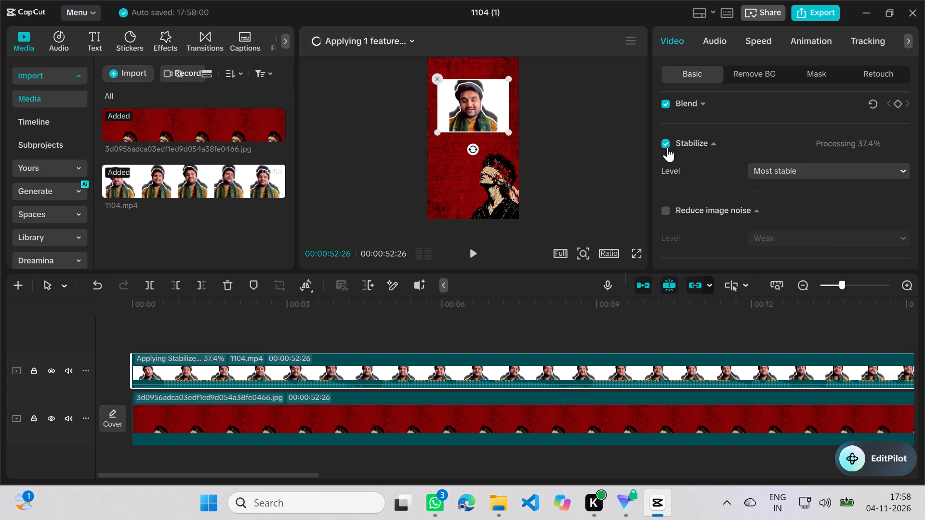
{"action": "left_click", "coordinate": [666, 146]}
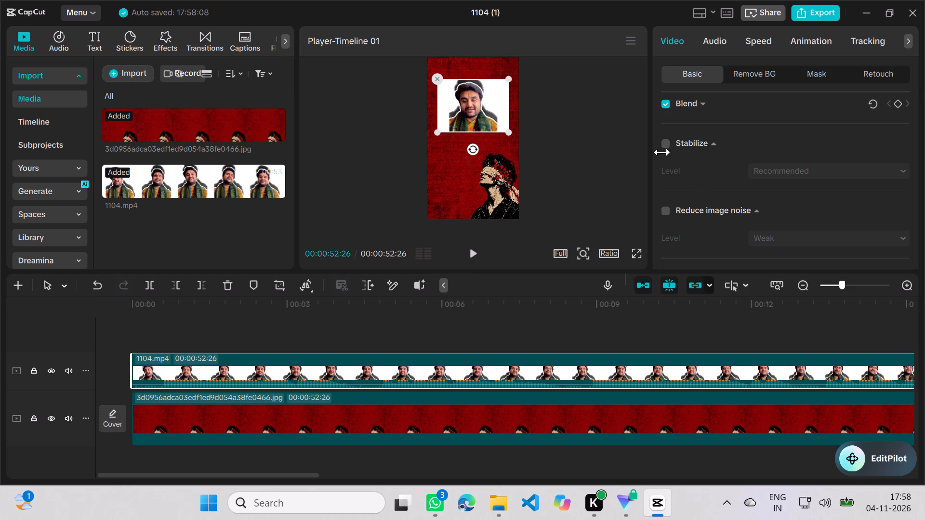
Enable Stabilize on the 1104 clip at the Recommended level.
{"action": "left_click", "coordinate": [670, 148]}
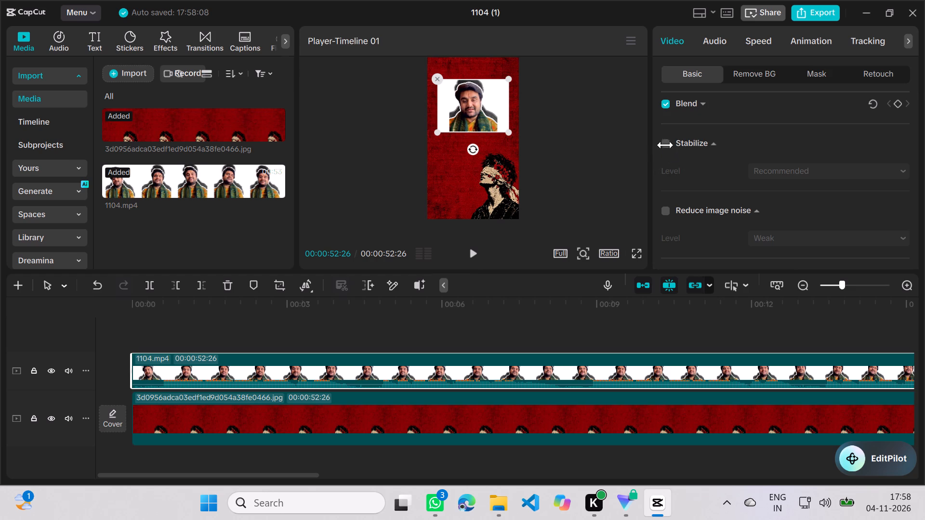
{"action": "left_click", "coordinate": [666, 145]}
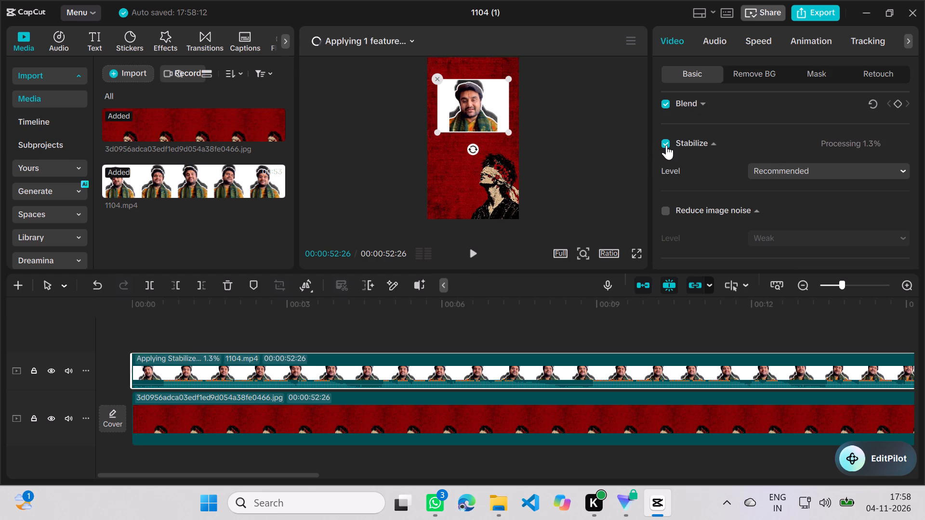
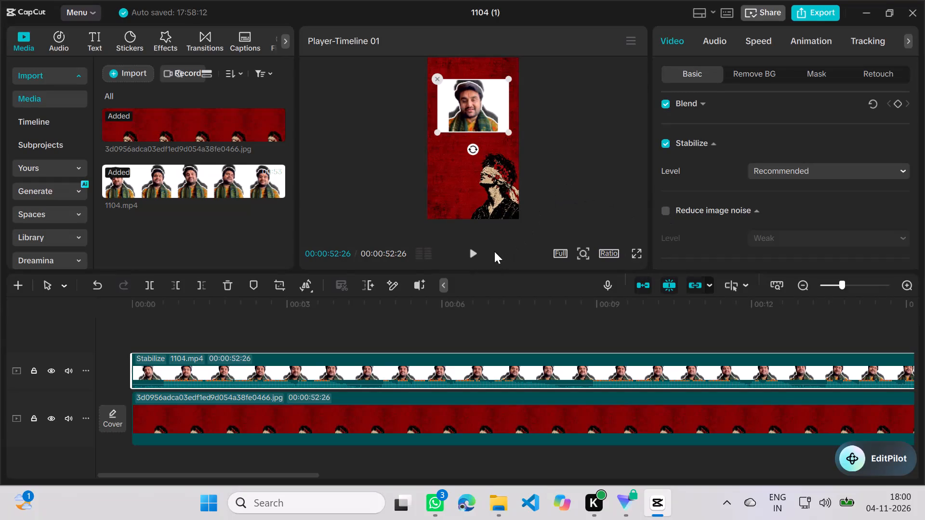
Preview the stabilized 1104 clip over the red background from about 6 seconds into the timeline.
{"action": "left_click", "coordinate": [478, 251]}
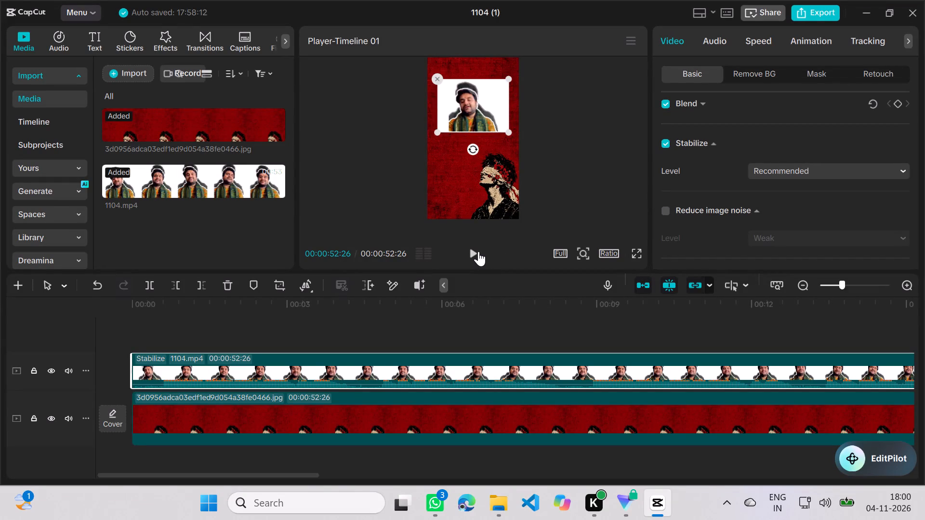
{"action": "left_click", "coordinate": [469, 319]}
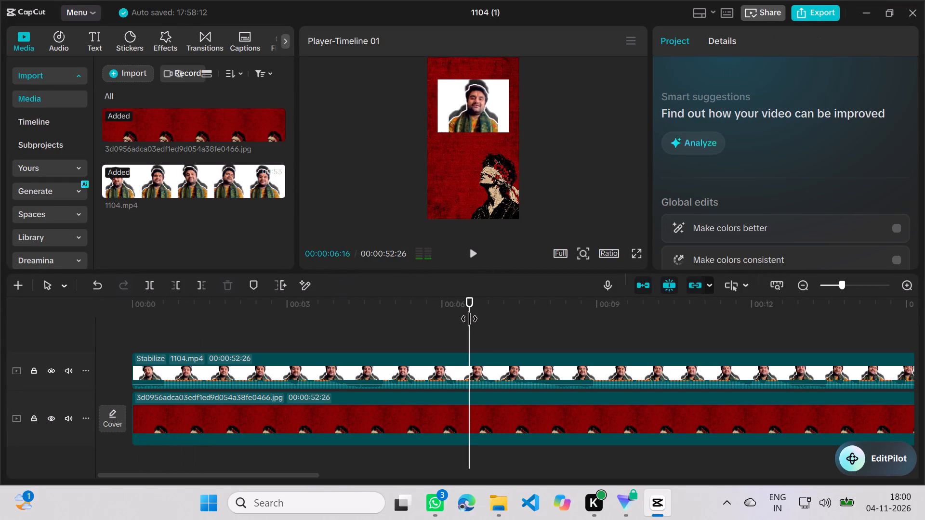
{"action": "left_click", "coordinate": [470, 260]}
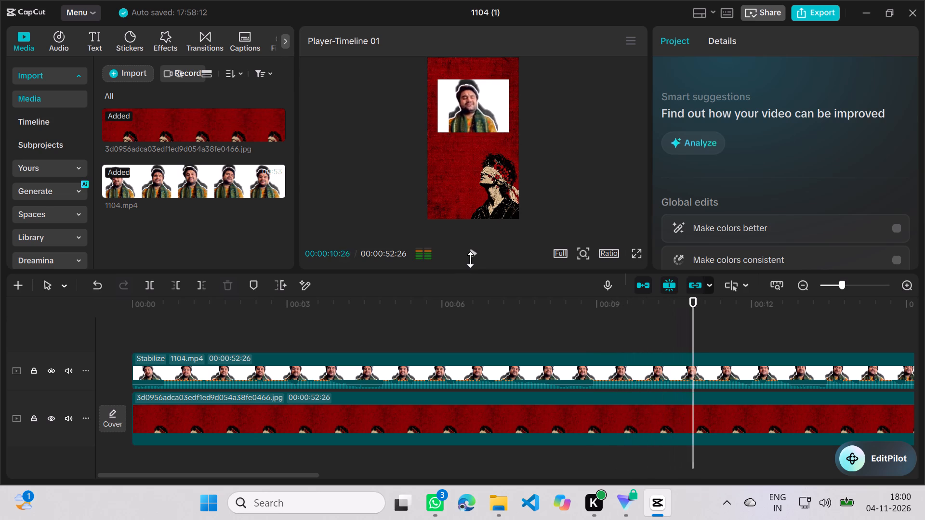
{"action": "left_click", "coordinate": [472, 257]}
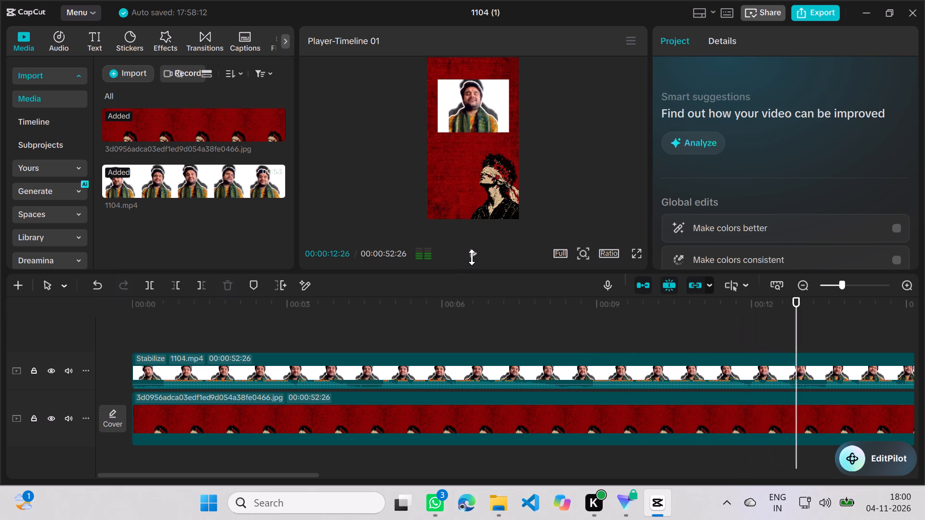
{"action": "scroll", "coordinate": [375, 282], "scroll_direction": "right", "scroll_amount": 6}
Return the playhead to the very start of the timeline, at 00:00:00:00.
{"action": "left_click", "coordinate": [160, 304]}
{"action": "left_click", "coordinate": [128, 302]}
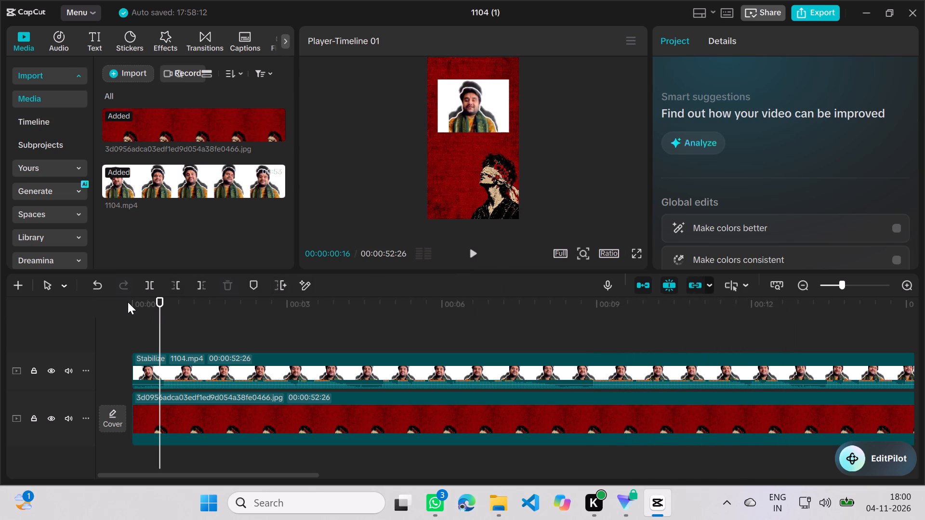
{"action": "left_click", "coordinate": [132, 303]}
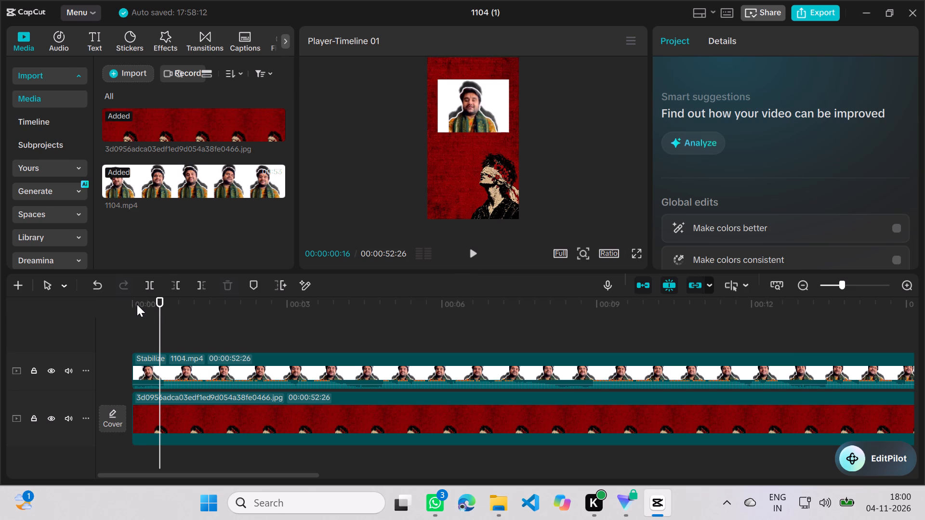
{"action": "left_click", "coordinate": [137, 304]}
{"action": "left_click_drag", "start_coordinate": [137, 295], "coordinate": [128, 300]}
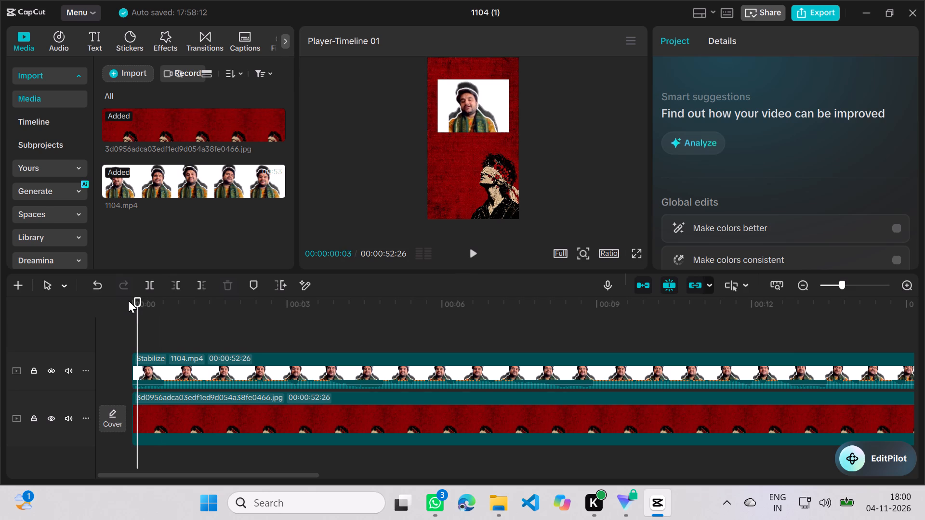
{"action": "left_click_drag", "start_coordinate": [128, 300], "coordinate": [134, 300]}
{"action": "left_click", "coordinate": [134, 300]}
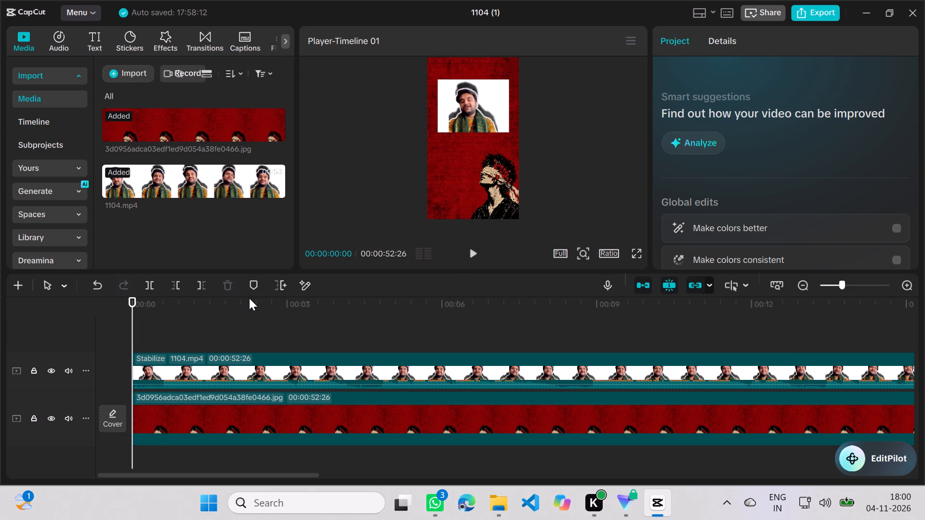
Set the project's aspect ratio to 9:16.
{"action": "scroll", "coordinate": [307, 324], "scroll_direction": "right", "scroll_amount": 1}
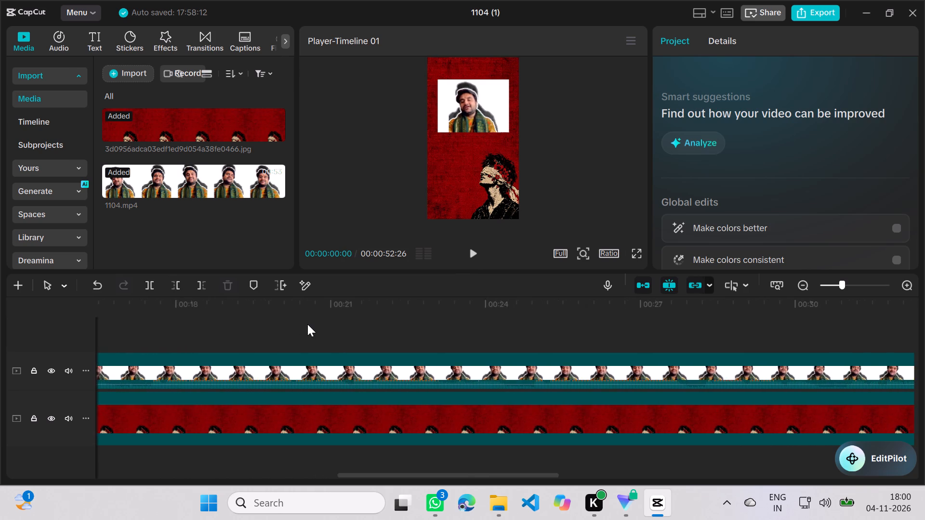
{"action": "scroll", "coordinate": [307, 324], "scroll_direction": "right", "scroll_amount": 1}
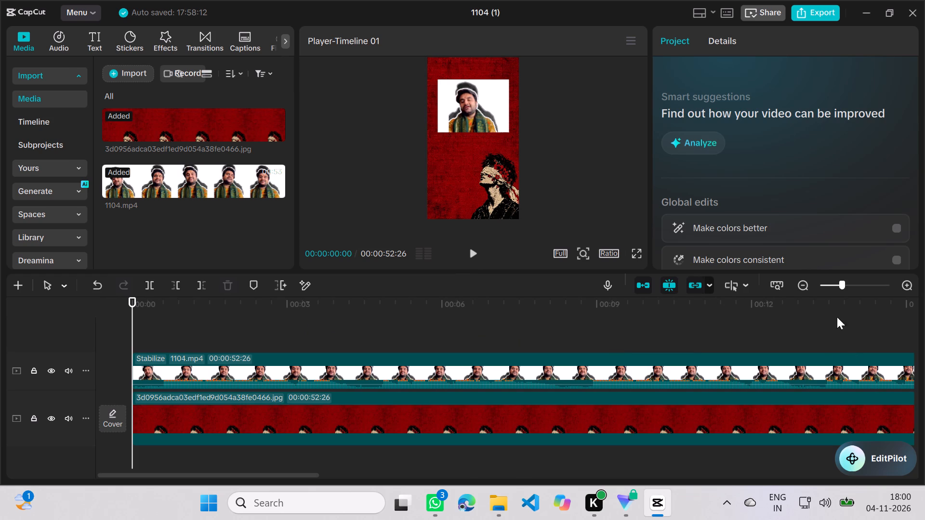
{"action": "left_click_drag", "start_coordinate": [846, 287], "coordinate": [830, 287]}
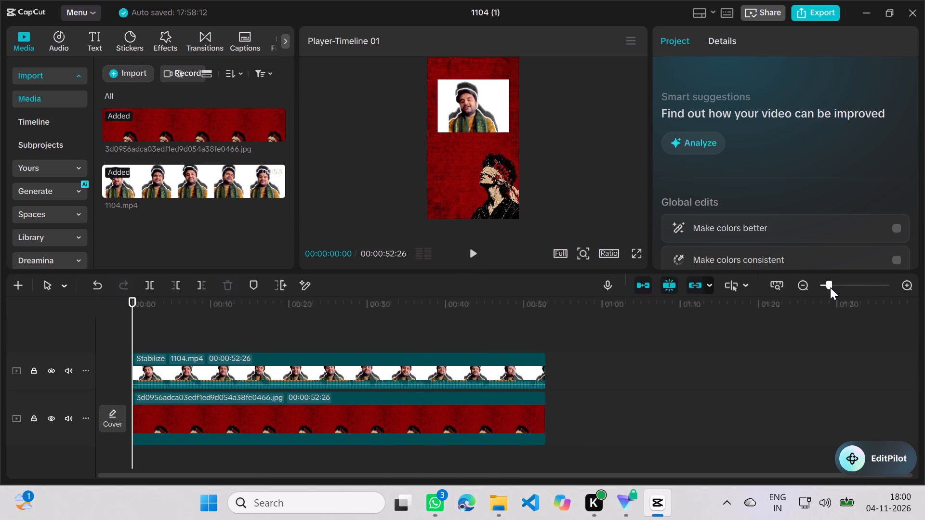
{"action": "left_click_drag", "start_coordinate": [830, 287], "coordinate": [831, 286]}
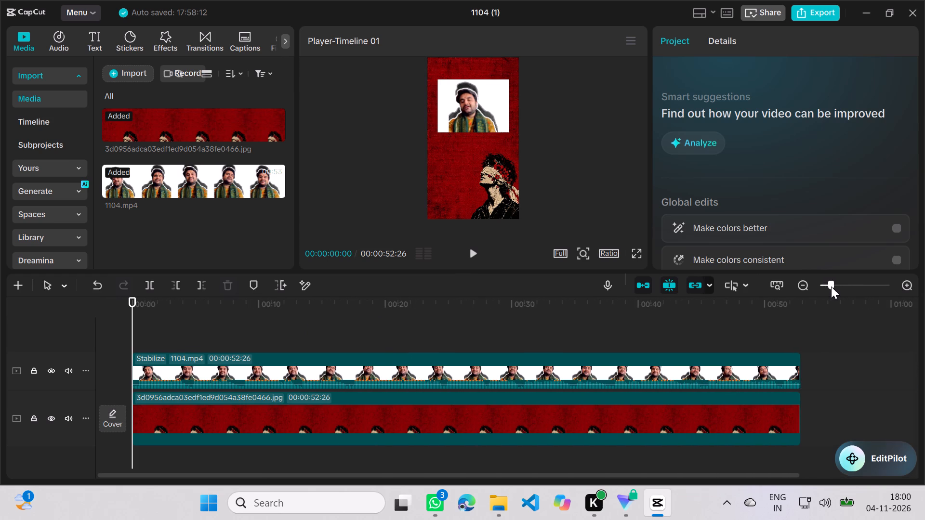
{"action": "left_click_drag", "start_coordinate": [831, 286], "coordinate": [832, 286]}
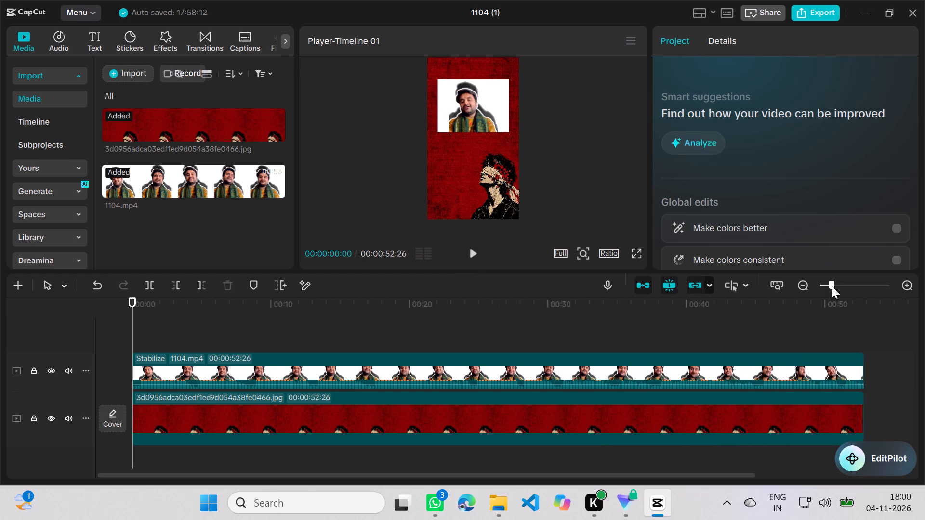
{"action": "left_click_drag", "start_coordinate": [832, 286], "coordinate": [832, 286]}
{"action": "scroll", "coordinate": [678, 339], "scroll_direction": "right", "scroll_amount": 2}
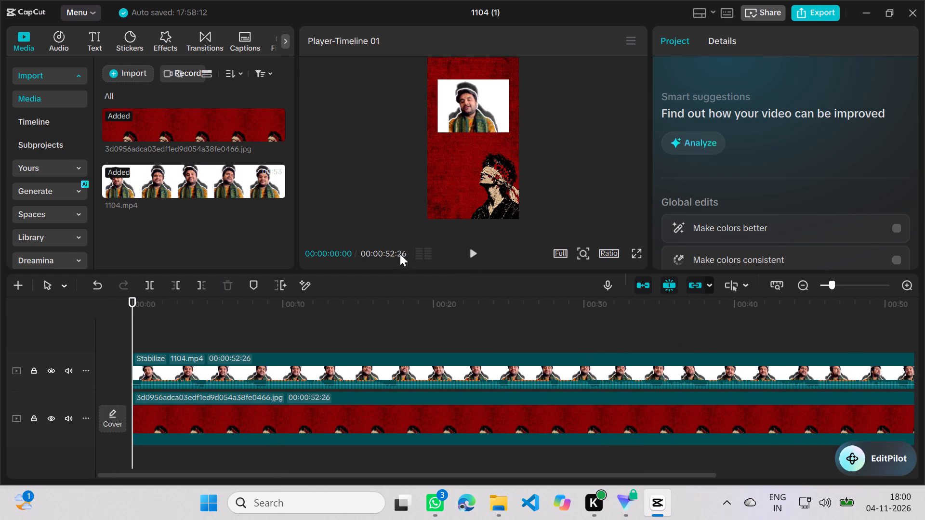
{"action": "left_click", "coordinate": [613, 254]}
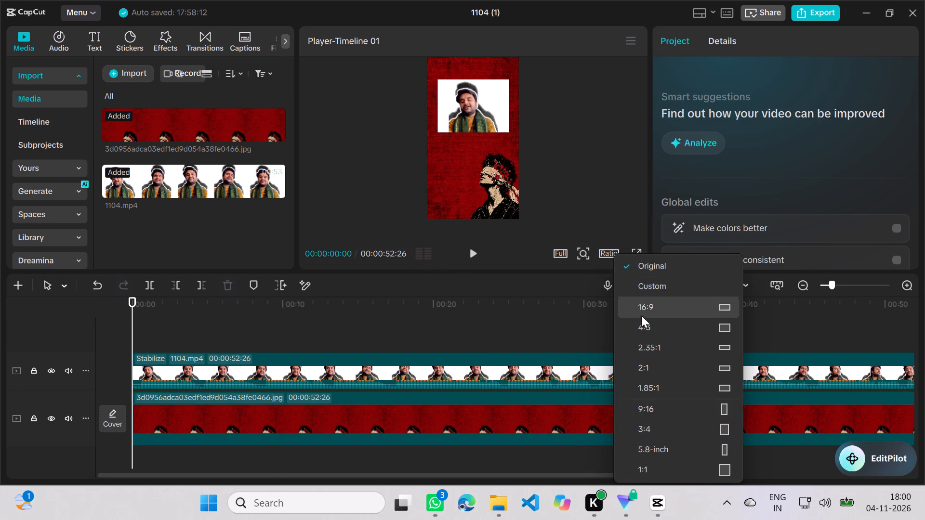
{"action": "left_click", "coordinate": [639, 405]}
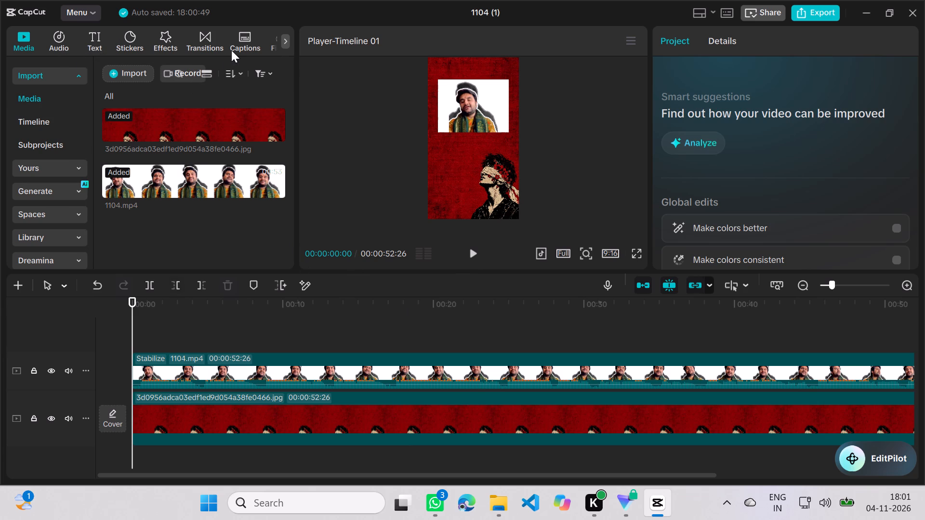
Browse the Featured filters for a look that could suit the video.
{"action": "scroll", "coordinate": [231, 50], "scroll_direction": "left", "scroll_amount": 3}
{"action": "left_click", "coordinate": [285, 43]}
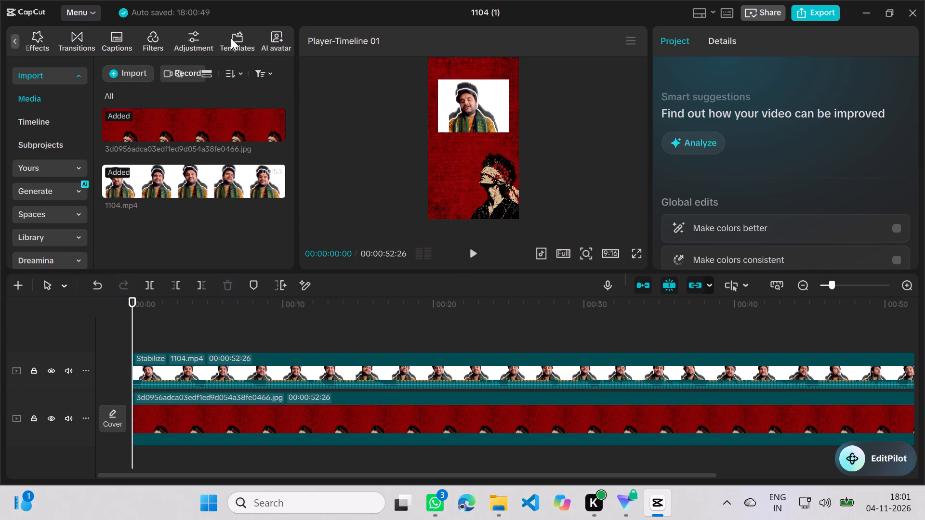
{"action": "left_click", "coordinate": [150, 38]}
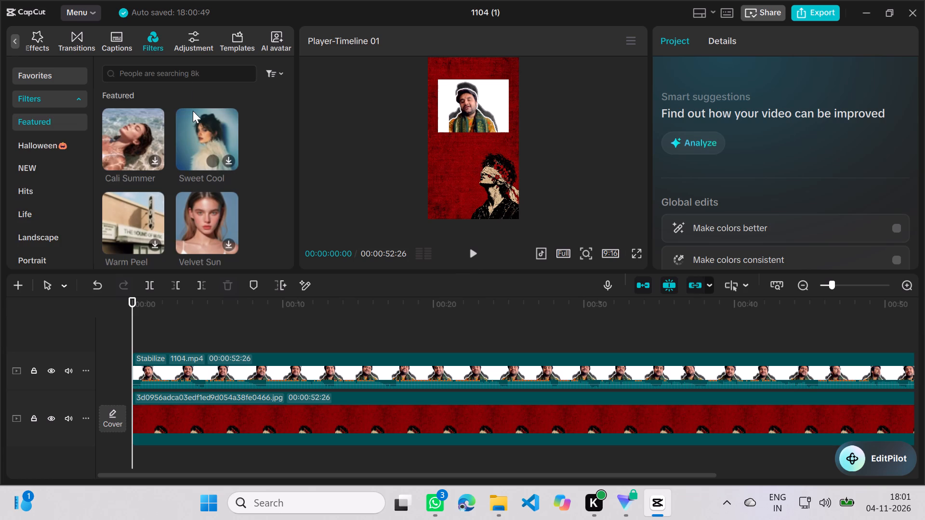
{"action": "scroll", "coordinate": [193, 111], "scroll_direction": "down", "scroll_amount": 2}
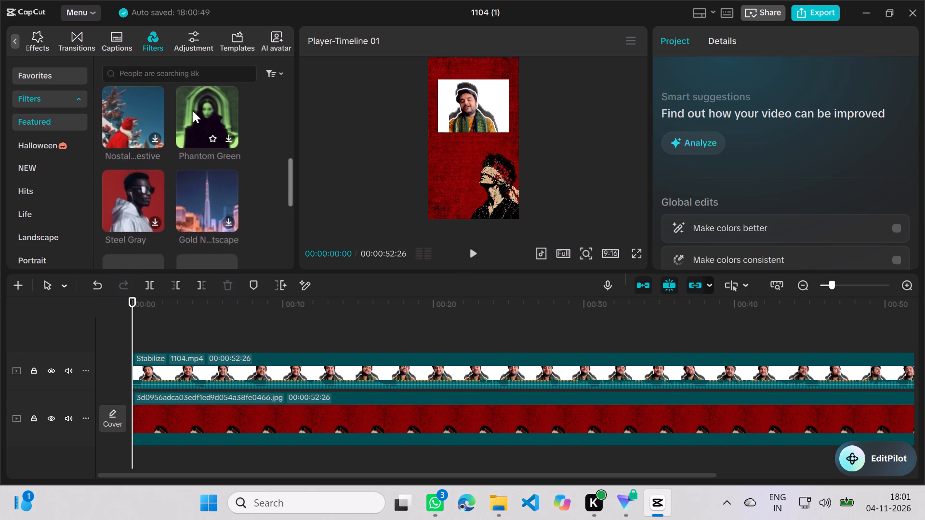
{"action": "scroll", "coordinate": [193, 111], "scroll_direction": "down", "scroll_amount": 2}
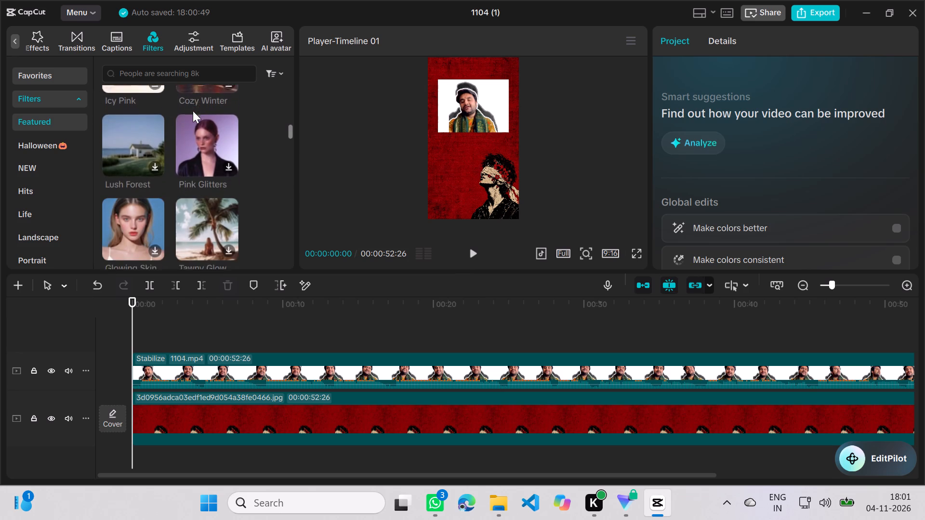
{"action": "scroll", "coordinate": [193, 111], "scroll_direction": "down", "scroll_amount": 1}
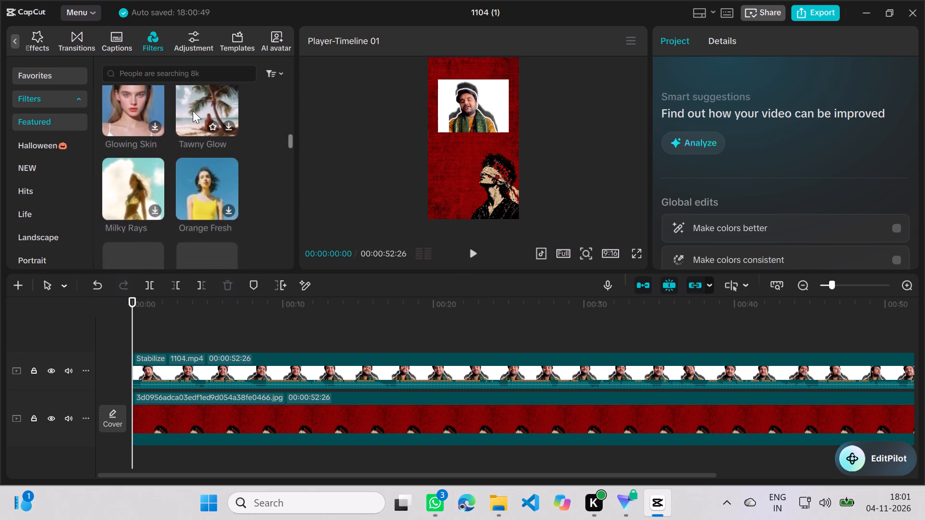
{"action": "scroll", "coordinate": [193, 111], "scroll_direction": "down", "scroll_amount": 2}
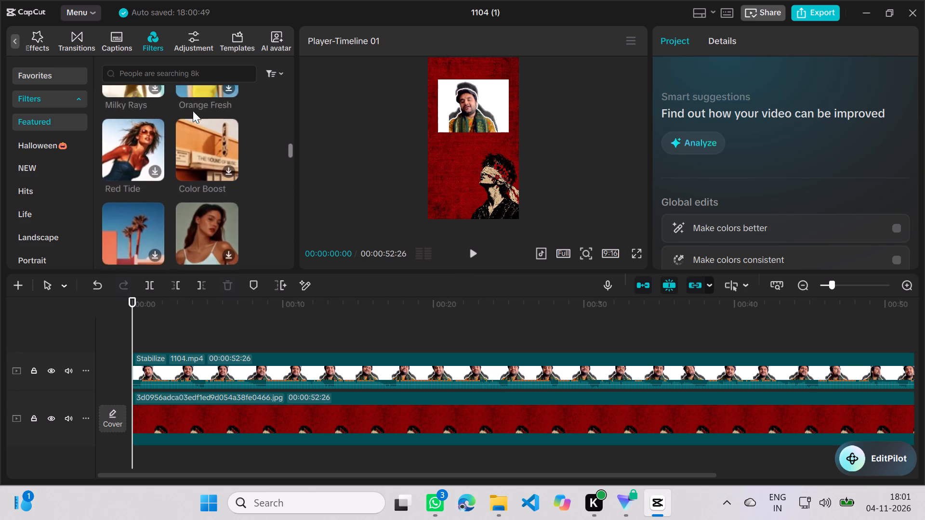
{"action": "scroll", "coordinate": [193, 111], "scroll_direction": "down", "scroll_amount": 1}
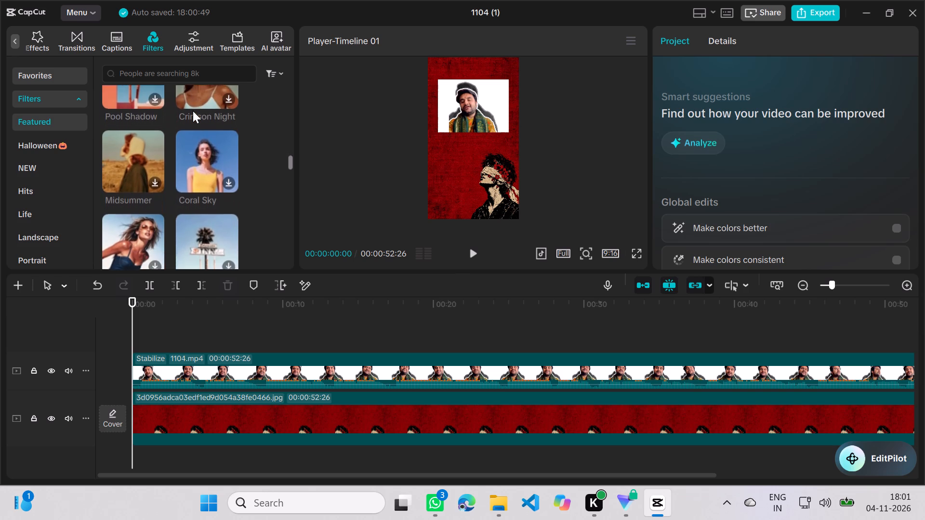
{"action": "scroll", "coordinate": [193, 111], "scroll_direction": "down", "scroll_amount": 1}
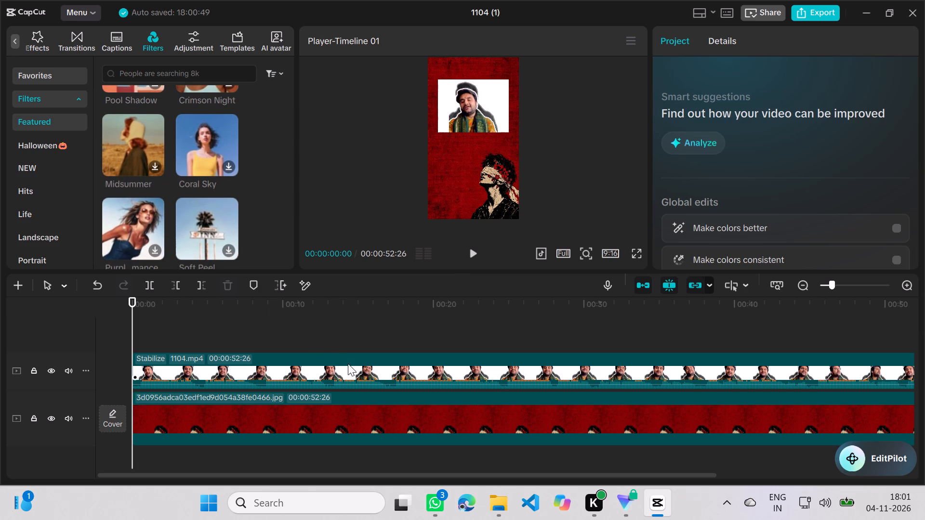
Search the entrance animations for "reveling" with the 1104 clip selected.
{"action": "left_click", "coordinate": [348, 364]}
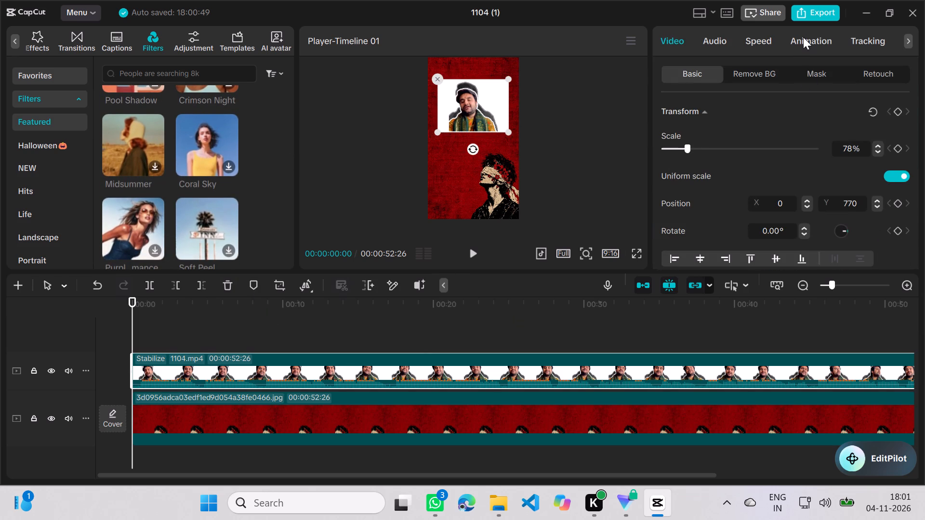
{"action": "left_click", "coordinate": [803, 37]}
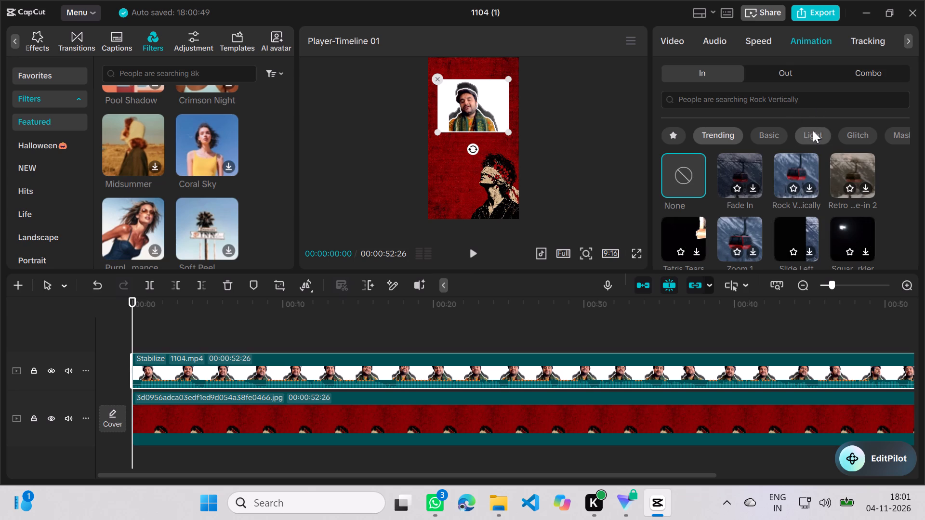
{"action": "scroll", "coordinate": [813, 131], "scroll_direction": "left", "scroll_amount": 8}
{"action": "scroll", "coordinate": [813, 131], "scroll_direction": "right", "scroll_amount": 1}
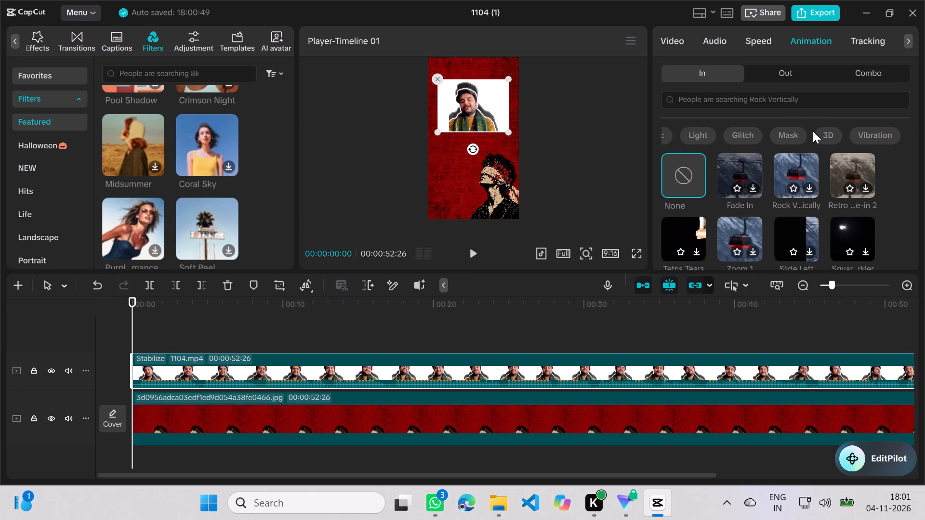
{"action": "scroll", "coordinate": [813, 131], "scroll_direction": "right", "scroll_amount": 2}
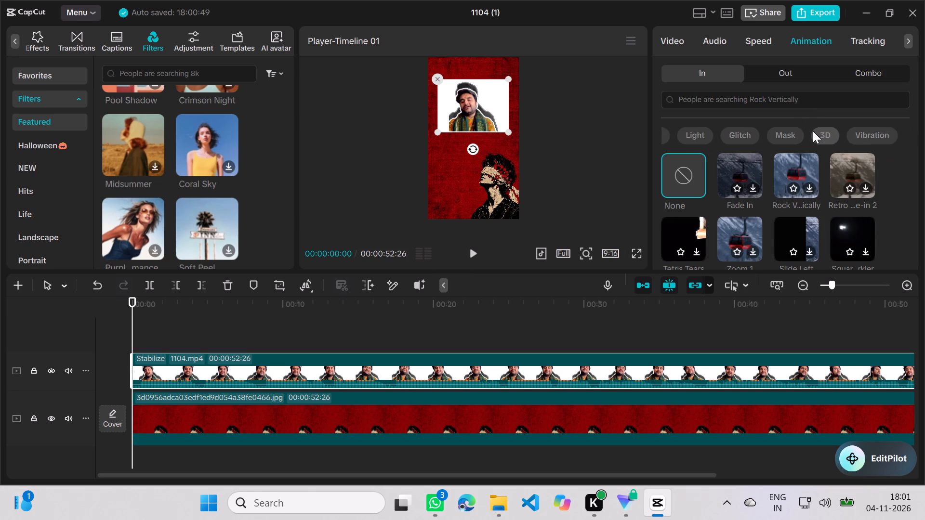
{"action": "scroll", "coordinate": [813, 131], "scroll_direction": "right", "scroll_amount": 1}
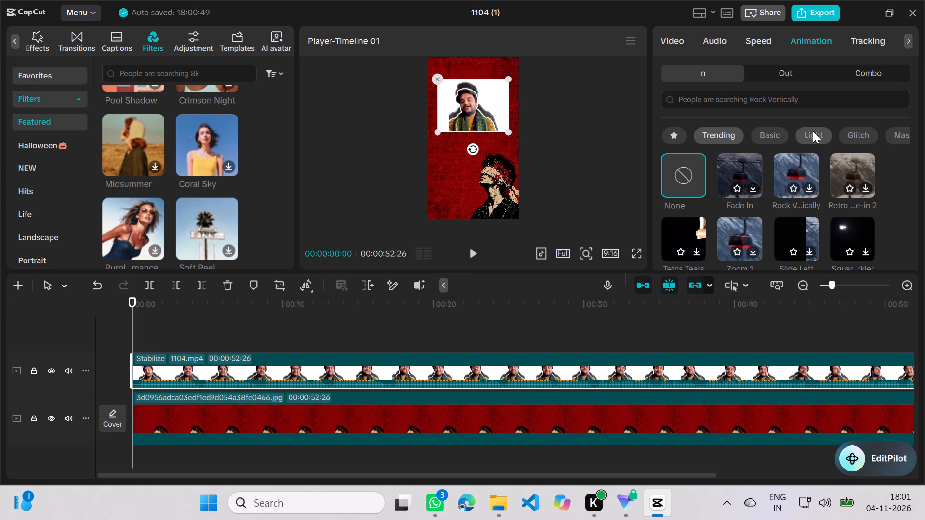
{"action": "left_click", "coordinate": [733, 103]}
{"action": "type", "text": "reveling"}
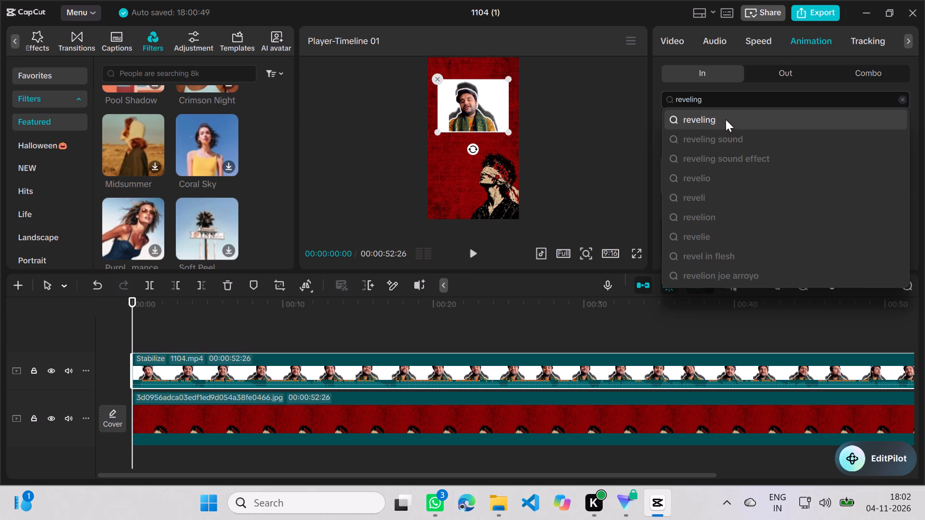
{"action": "left_click", "coordinate": [730, 119]}
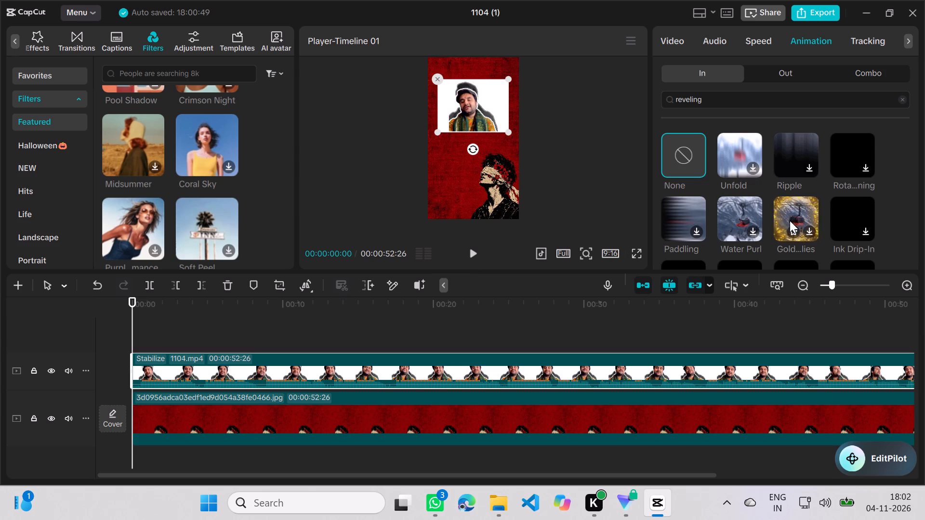
Look through the "reveling" entrance animations and their previews for one that could suit the 1104 clip.
{"action": "scroll", "coordinate": [790, 221], "scroll_direction": "down", "scroll_amount": 1}
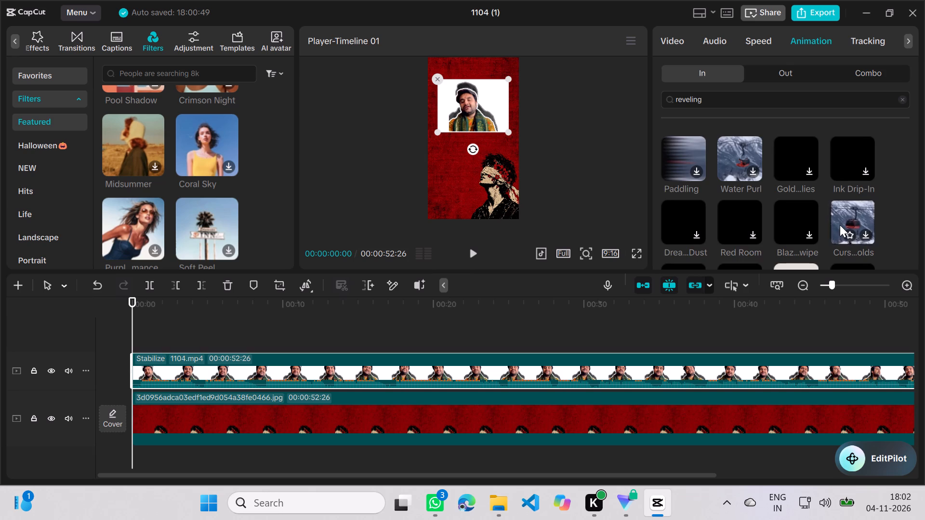
{"action": "scroll", "coordinate": [840, 225], "scroll_direction": "down", "scroll_amount": 1}
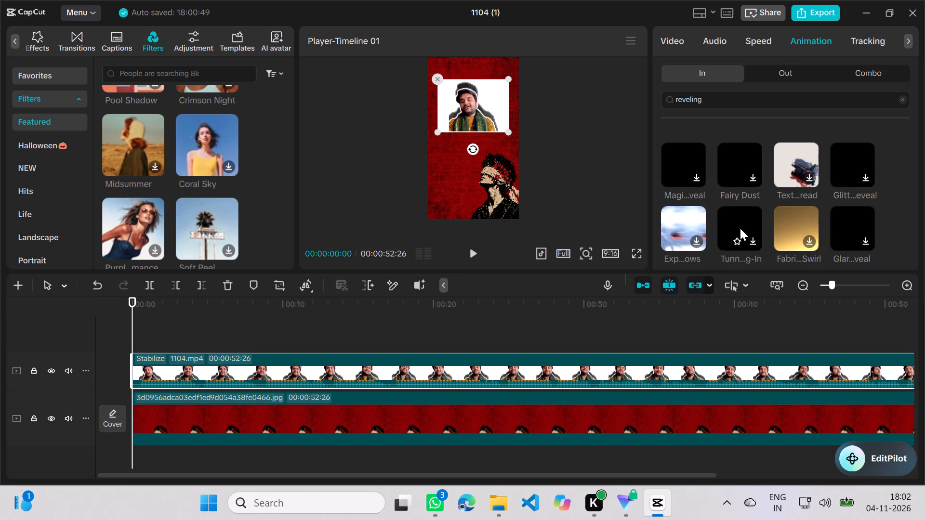
{"action": "scroll", "coordinate": [684, 225], "scroll_direction": "up", "scroll_amount": 1}
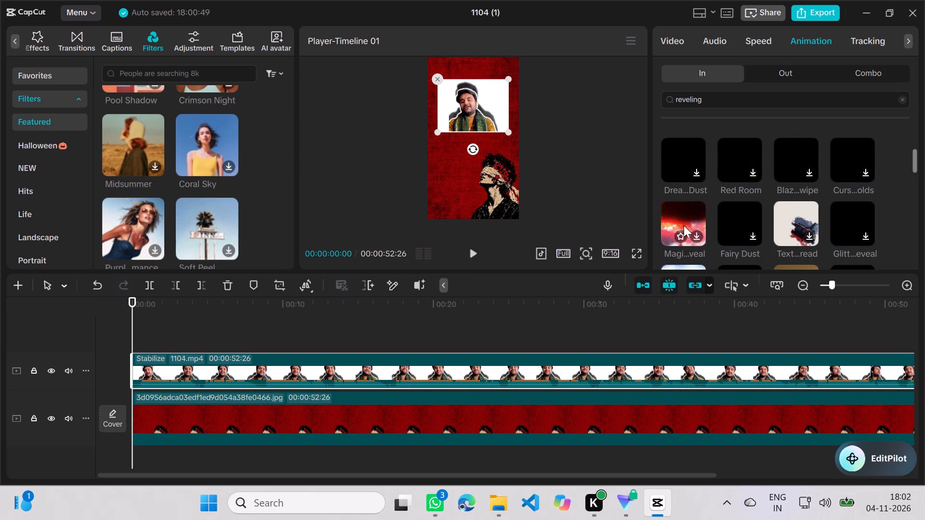
{"action": "scroll", "coordinate": [731, 225], "scroll_direction": "down", "scroll_amount": 1}
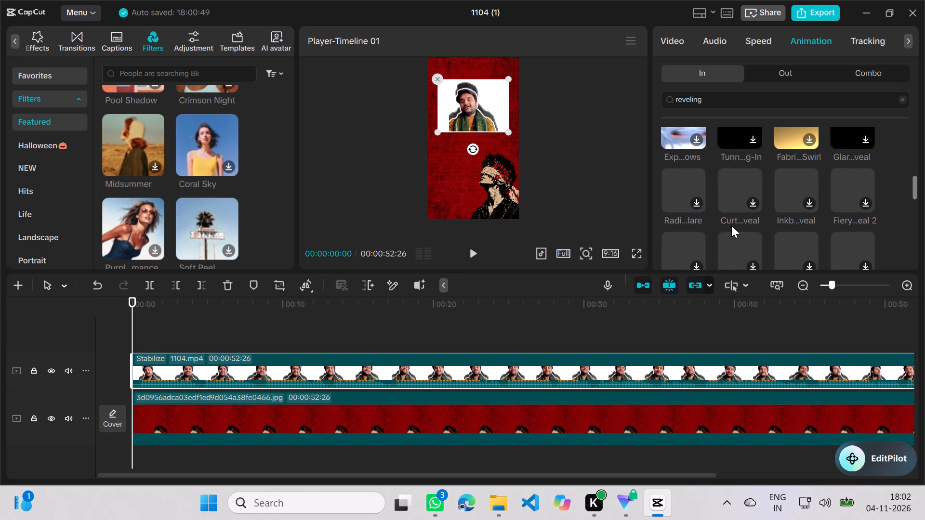
{"action": "scroll", "coordinate": [731, 225], "scroll_direction": "down", "scroll_amount": 1}
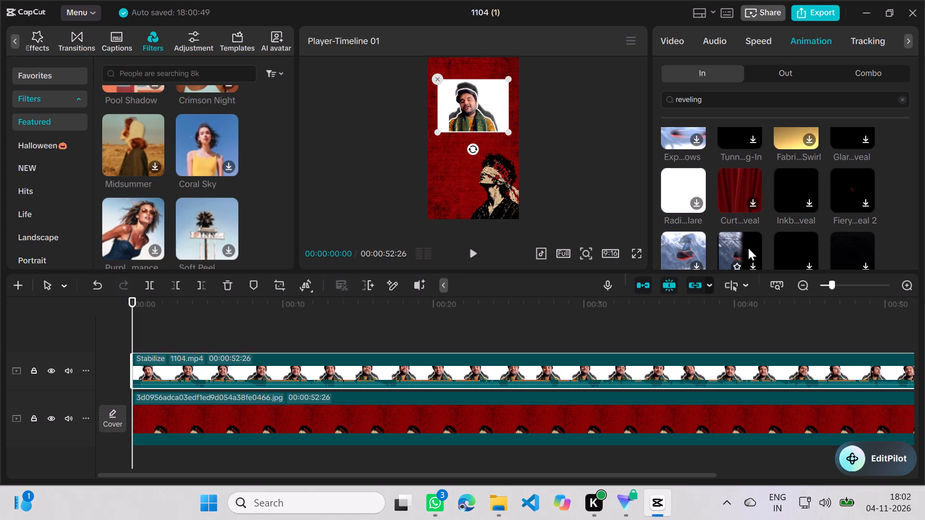
{"action": "scroll", "coordinate": [748, 248], "scroll_direction": "down", "scroll_amount": 1}
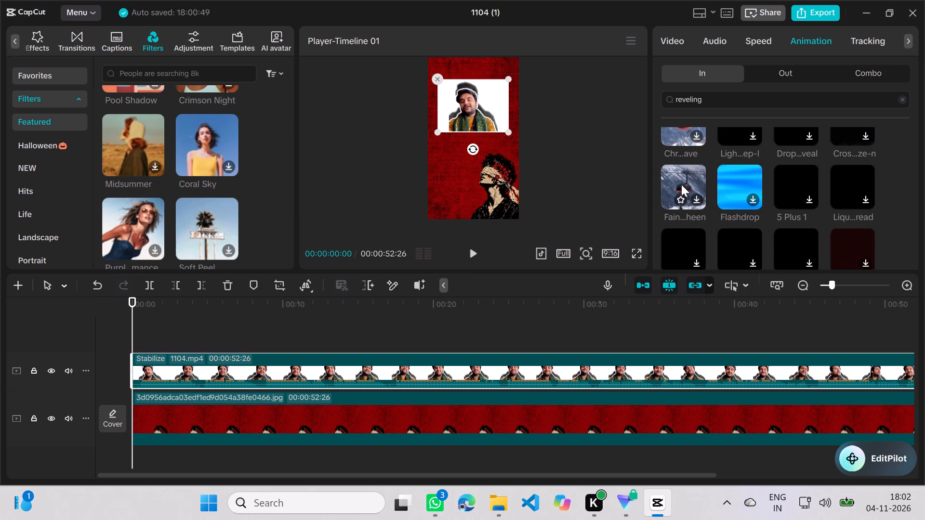
{"action": "scroll", "coordinate": [703, 175], "scroll_direction": "up", "scroll_amount": 1}
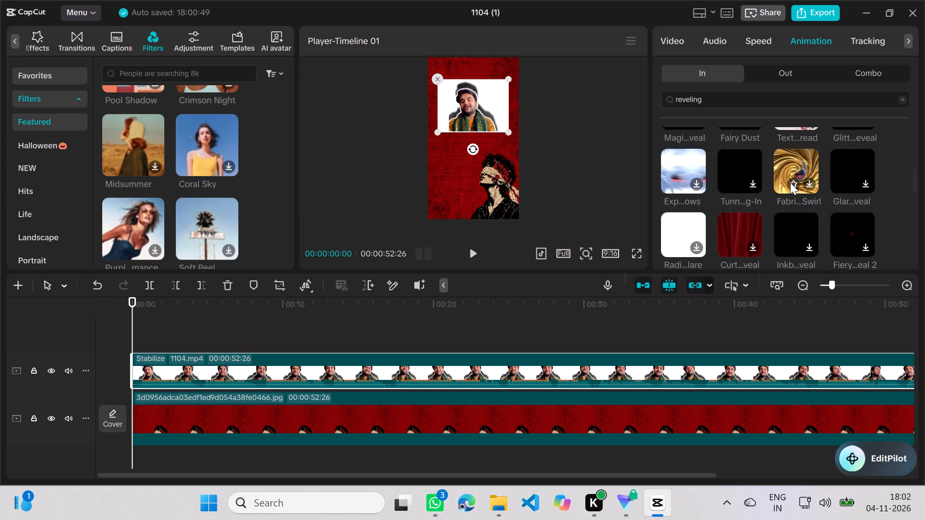
{"action": "scroll", "coordinate": [733, 181], "scroll_direction": "up", "scroll_amount": 1}
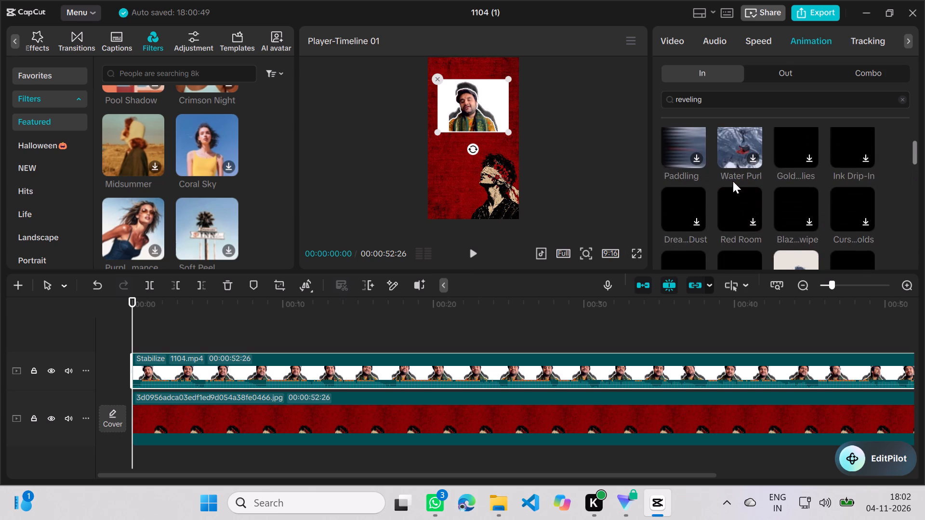
{"action": "scroll", "coordinate": [733, 181], "scroll_direction": "up", "scroll_amount": 1}
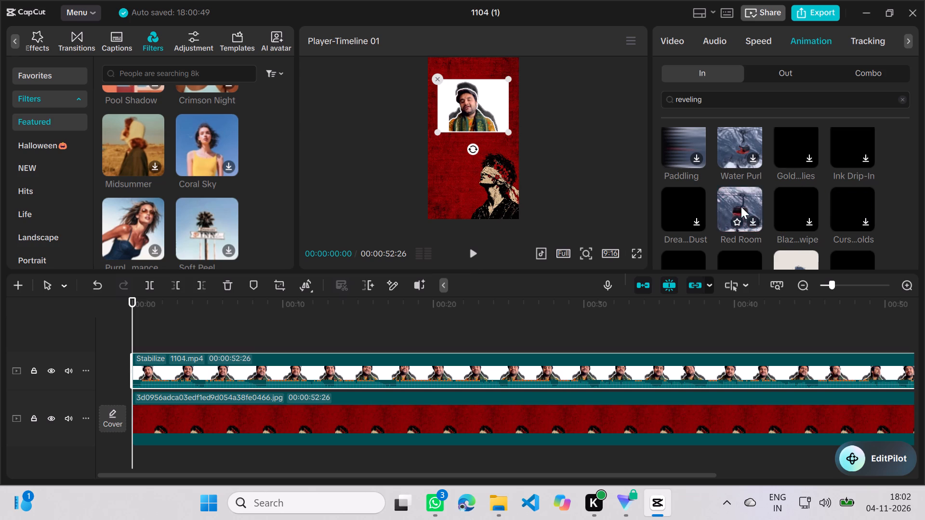
{"action": "scroll", "coordinate": [741, 207], "scroll_direction": "down", "scroll_amount": 3}
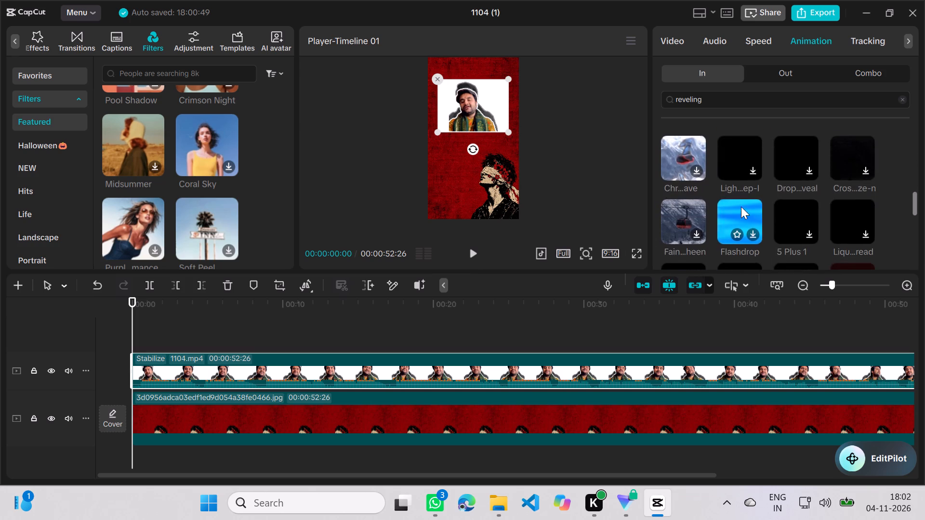
{"action": "scroll", "coordinate": [741, 207], "scroll_direction": "down", "scroll_amount": 1}
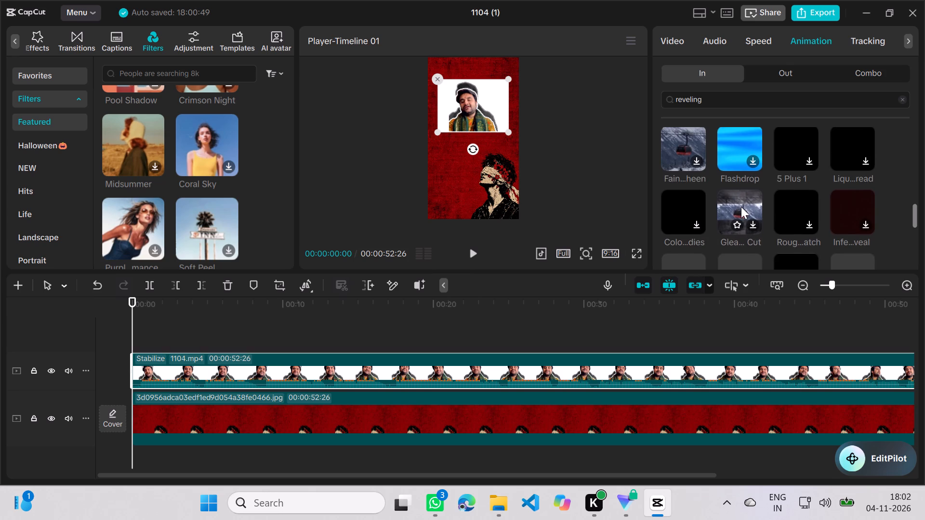
{"action": "scroll", "coordinate": [741, 207], "scroll_direction": "down", "scroll_amount": 1}
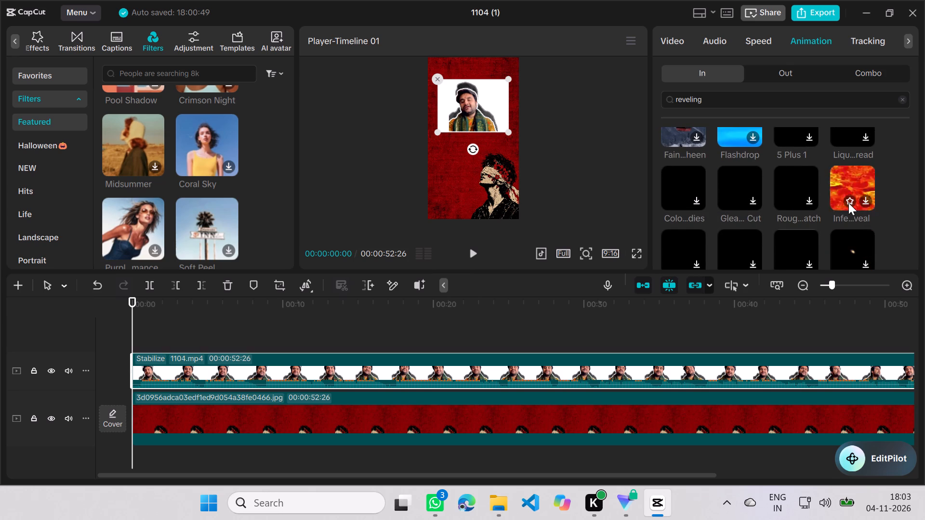
{"action": "scroll", "coordinate": [848, 203], "scroll_direction": "down", "scroll_amount": 1}
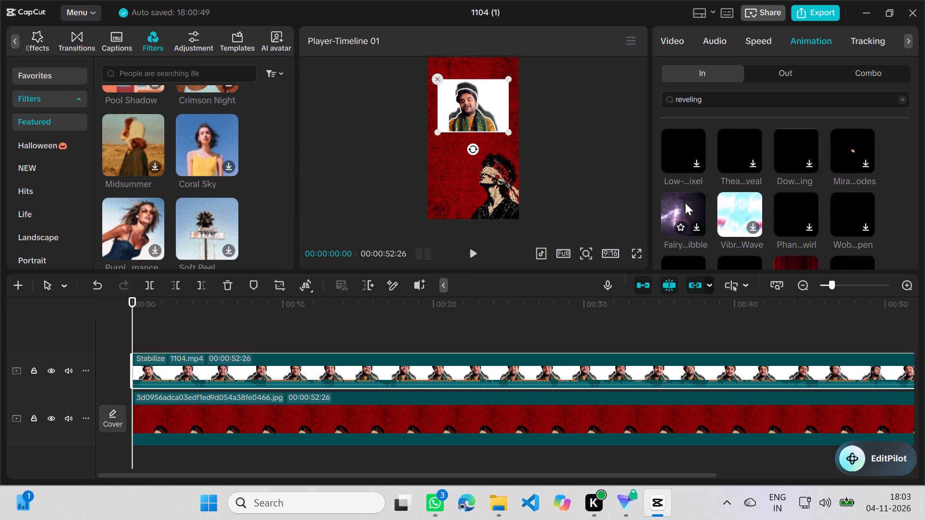
{"action": "scroll", "coordinate": [727, 165], "scroll_direction": "down", "scroll_amount": 1}
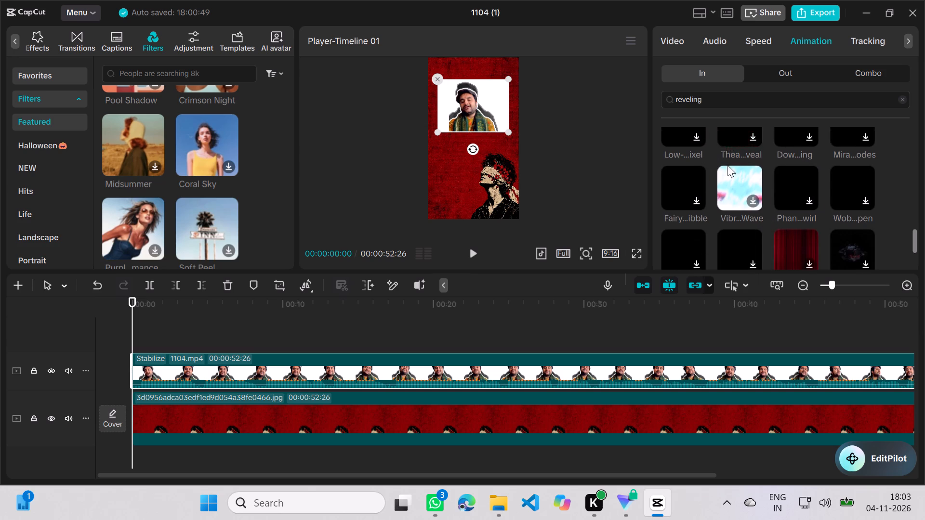
{"action": "scroll", "coordinate": [727, 165], "scroll_direction": "down", "scroll_amount": 1}
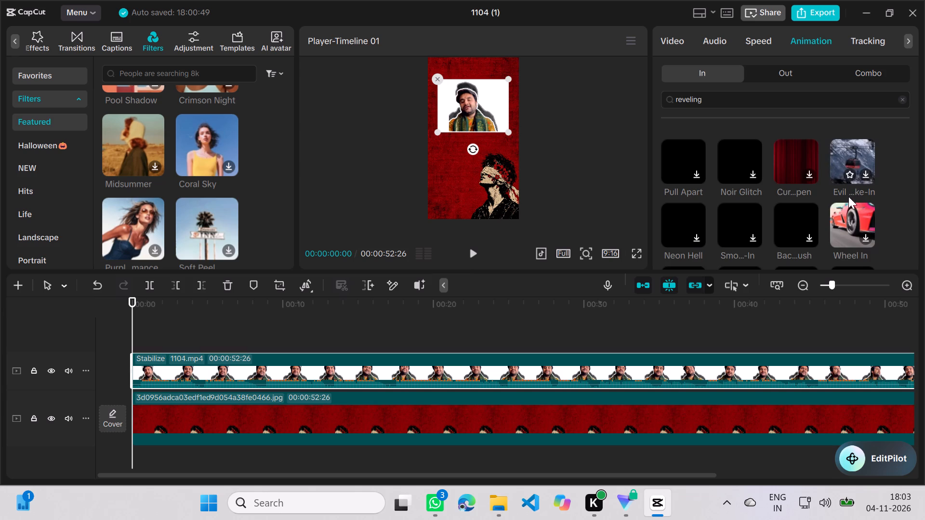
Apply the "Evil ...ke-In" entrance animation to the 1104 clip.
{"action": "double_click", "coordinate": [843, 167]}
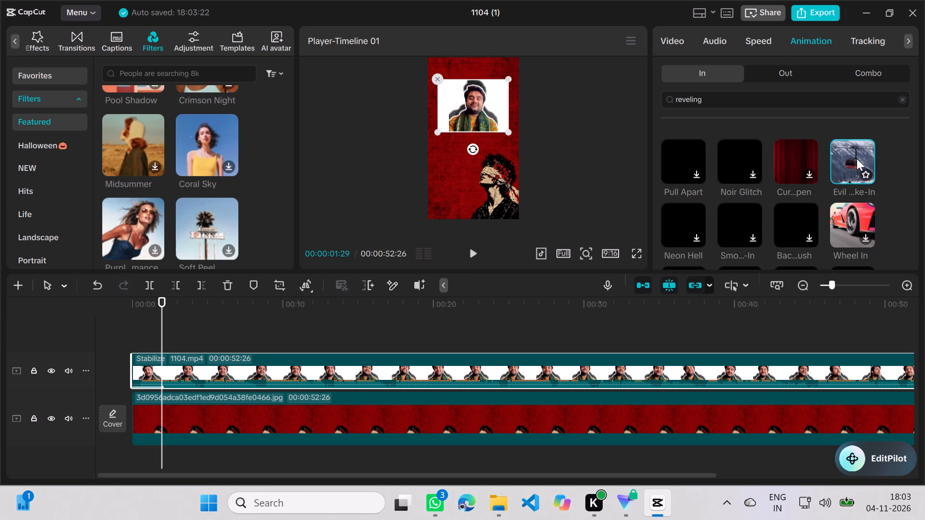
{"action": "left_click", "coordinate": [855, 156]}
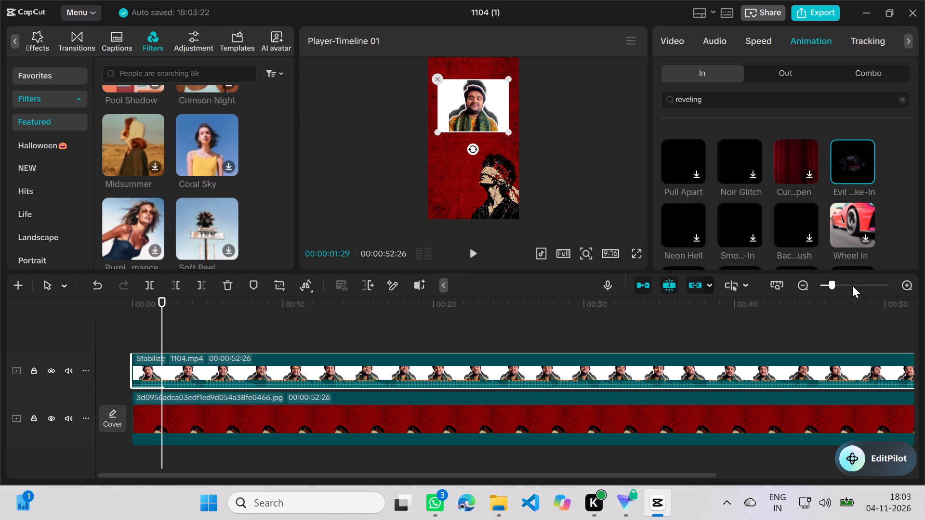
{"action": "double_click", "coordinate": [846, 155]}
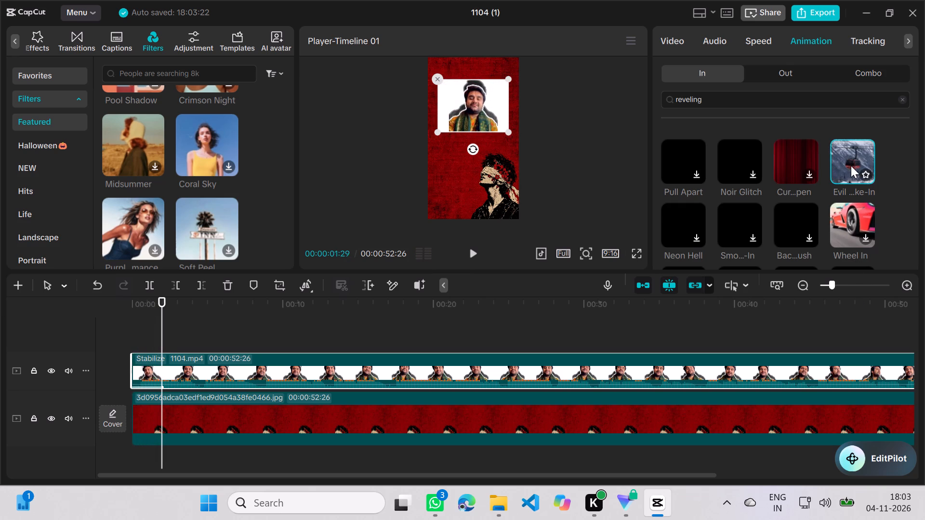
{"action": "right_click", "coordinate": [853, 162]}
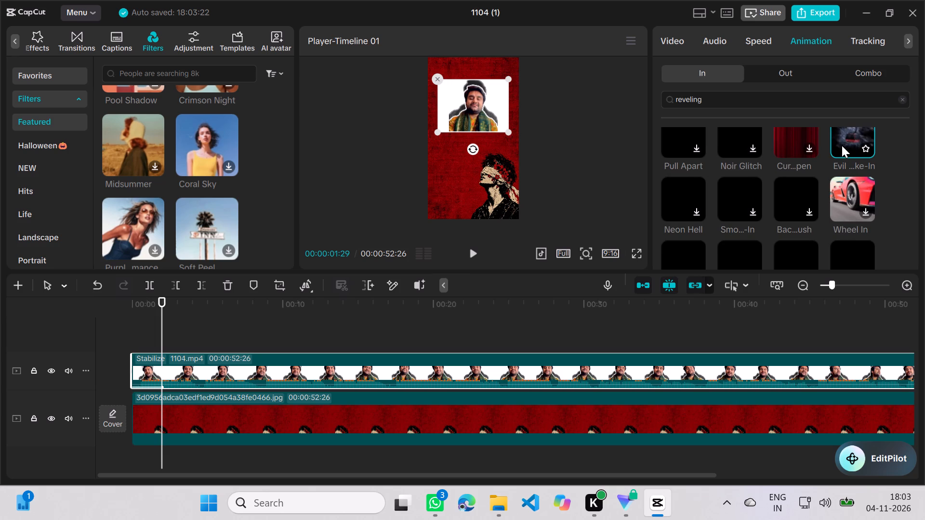
Find the Afterglow entrance animation further down the results and apply it to the 1104 clip.
{"action": "scroll", "coordinate": [737, 229], "scroll_direction": "down", "scroll_amount": 1}
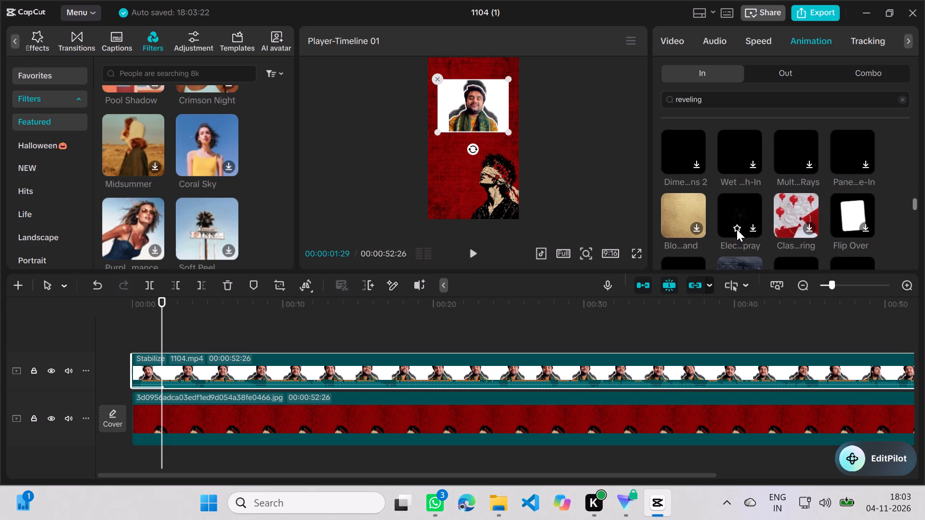
{"action": "scroll", "coordinate": [737, 229], "scroll_direction": "down", "scroll_amount": 2}
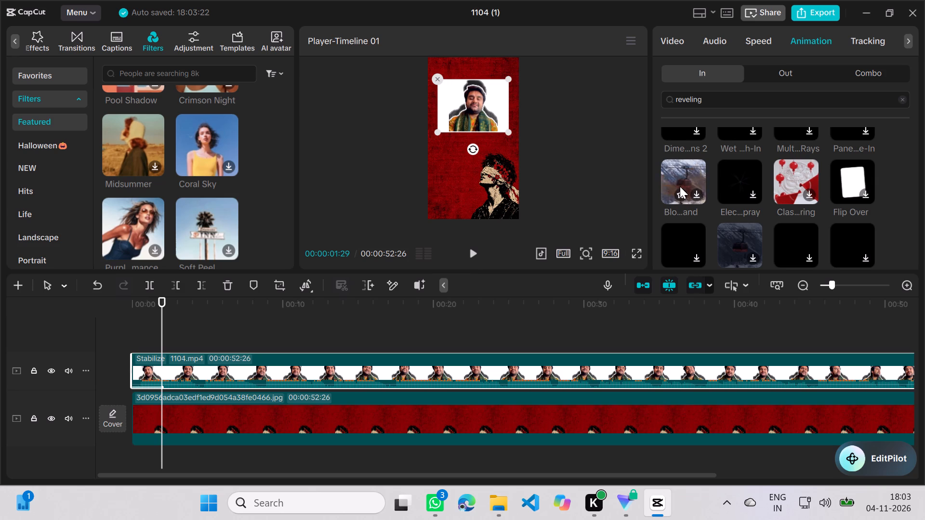
{"action": "scroll", "coordinate": [697, 208], "scroll_direction": "down", "scroll_amount": 1}
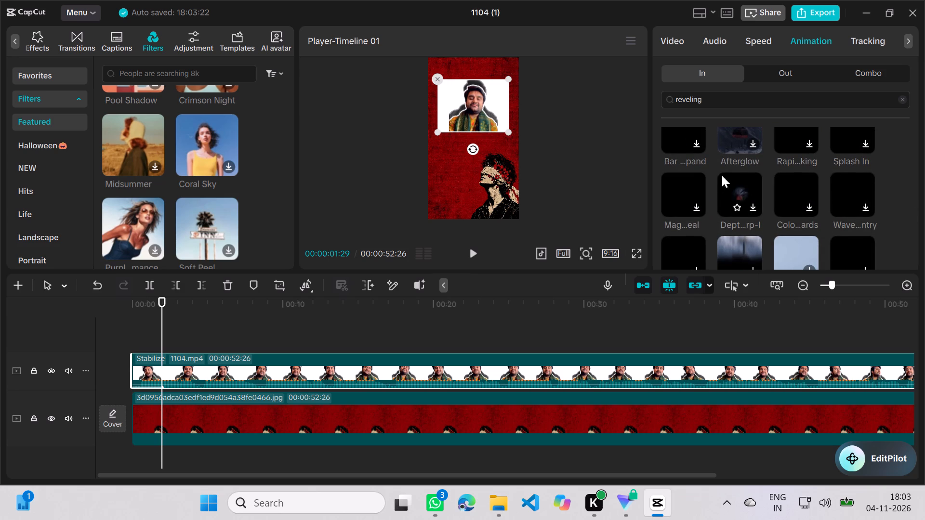
{"action": "scroll", "coordinate": [732, 143], "scroll_direction": "up", "scroll_amount": 1}
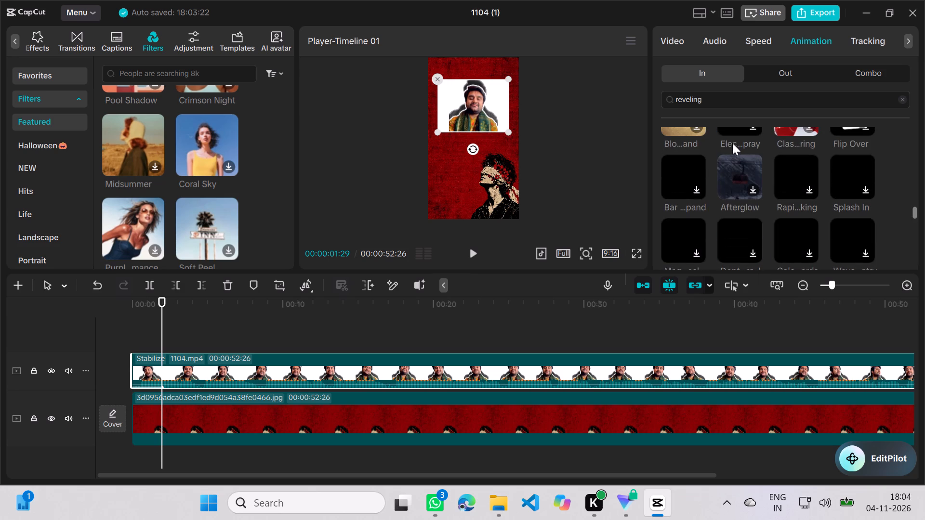
{"action": "double_click", "coordinate": [732, 171]}
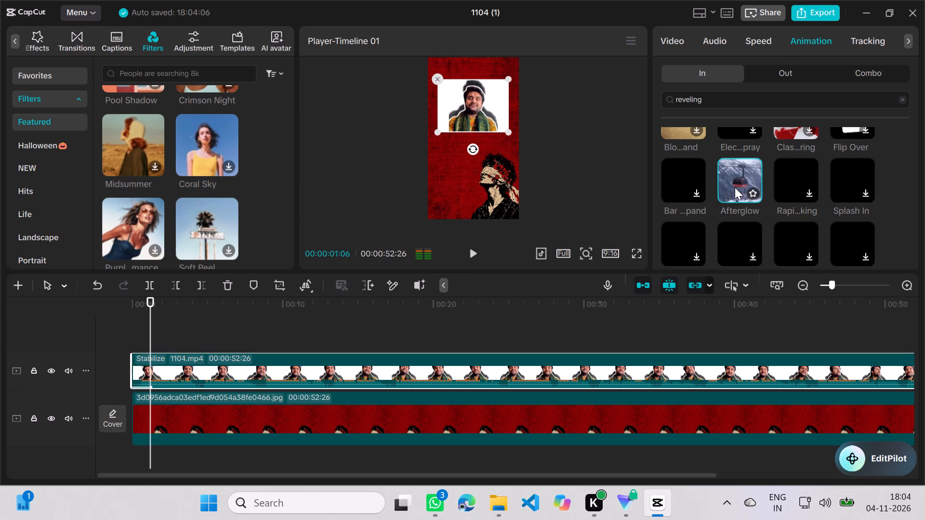
{"action": "double_click", "coordinate": [735, 187]}
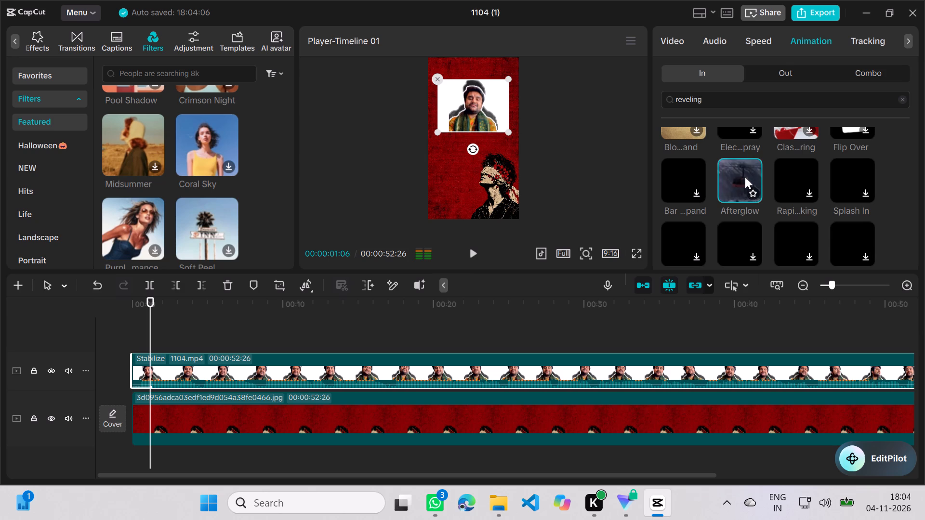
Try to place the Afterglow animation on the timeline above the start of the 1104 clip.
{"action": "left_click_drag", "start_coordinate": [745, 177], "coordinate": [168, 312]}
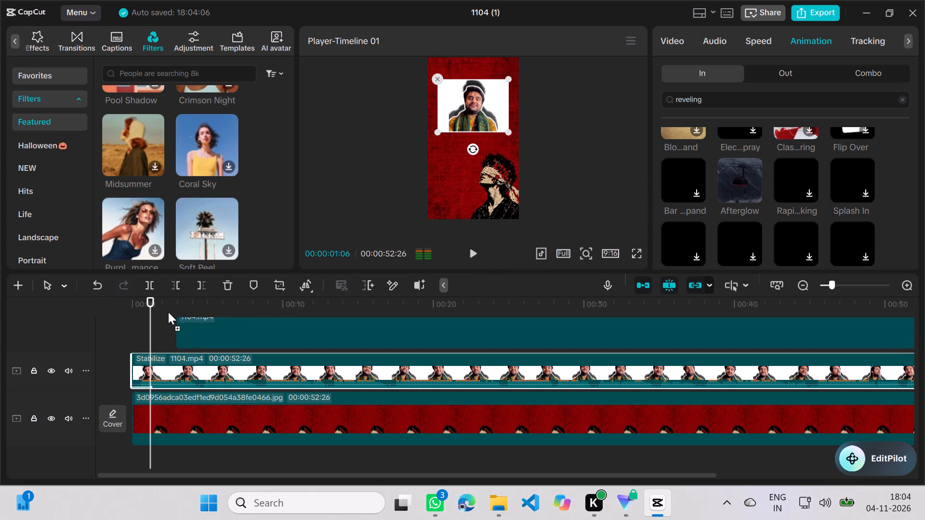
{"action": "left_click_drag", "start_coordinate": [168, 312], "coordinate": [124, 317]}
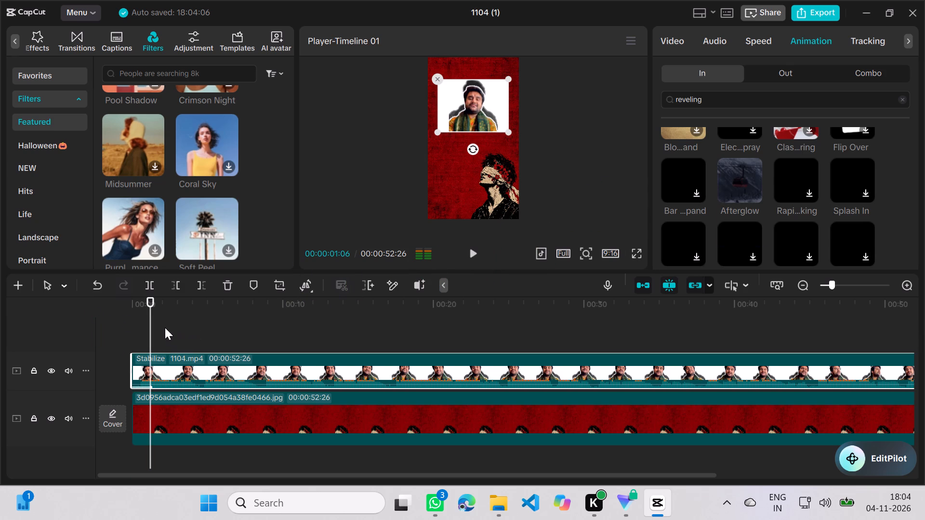
Play the video from about 1 second into the timeline.
{"action": "left_click", "coordinate": [472, 249]}
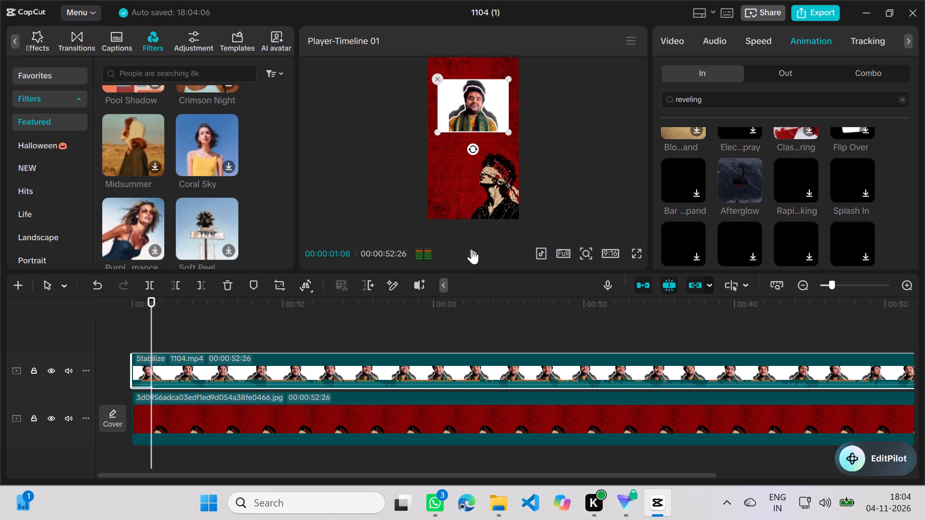
Search the filters for "4k ultra hd" and add the 8K filter above the start of the 1104 clip.
{"action": "left_click", "coordinate": [516, 305]}
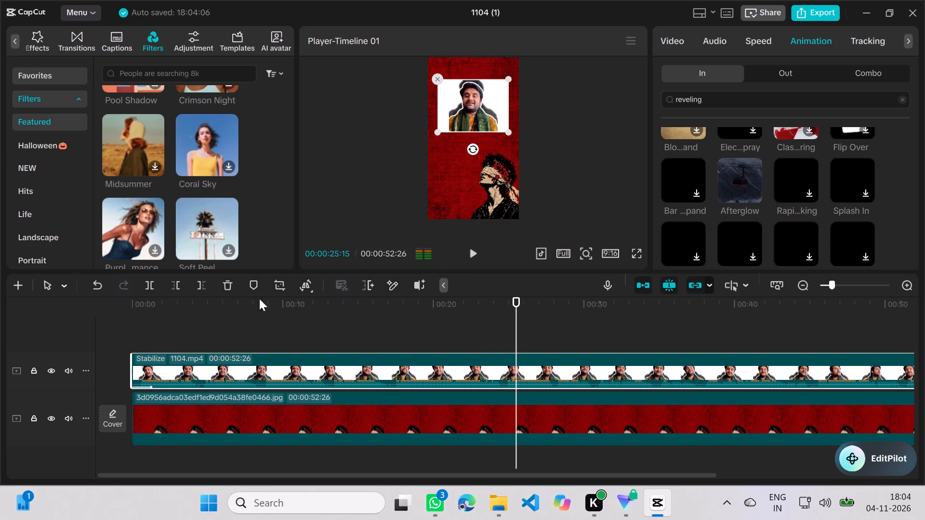
{"action": "left_click", "coordinate": [160, 75]}
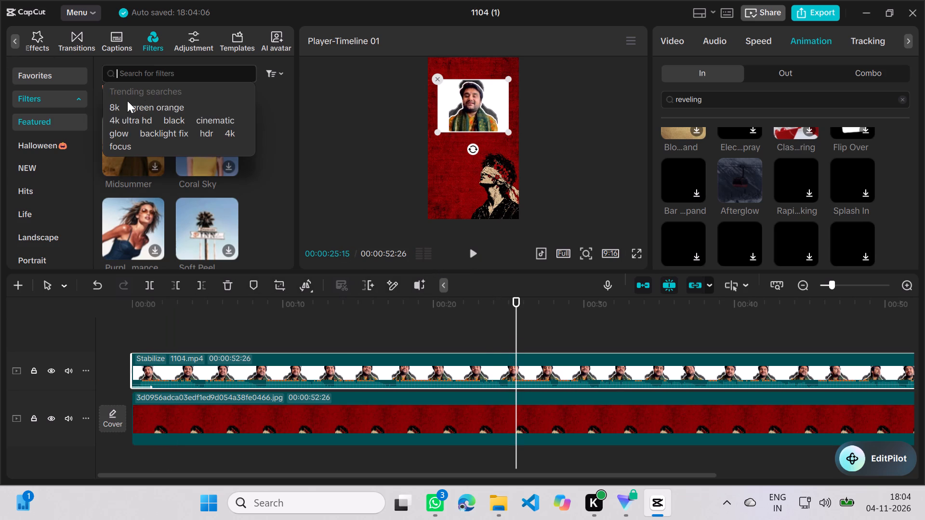
{"action": "left_click", "coordinate": [119, 119]}
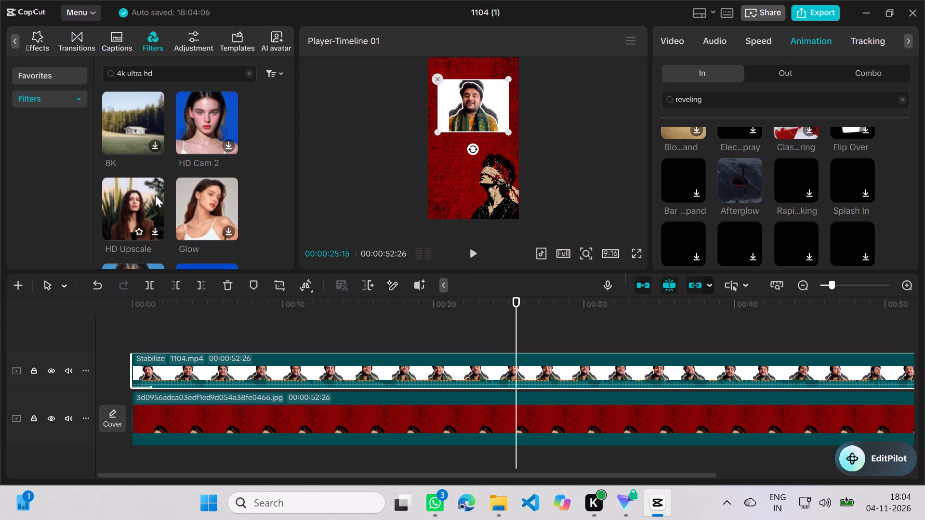
{"action": "double_click", "coordinate": [147, 126]}
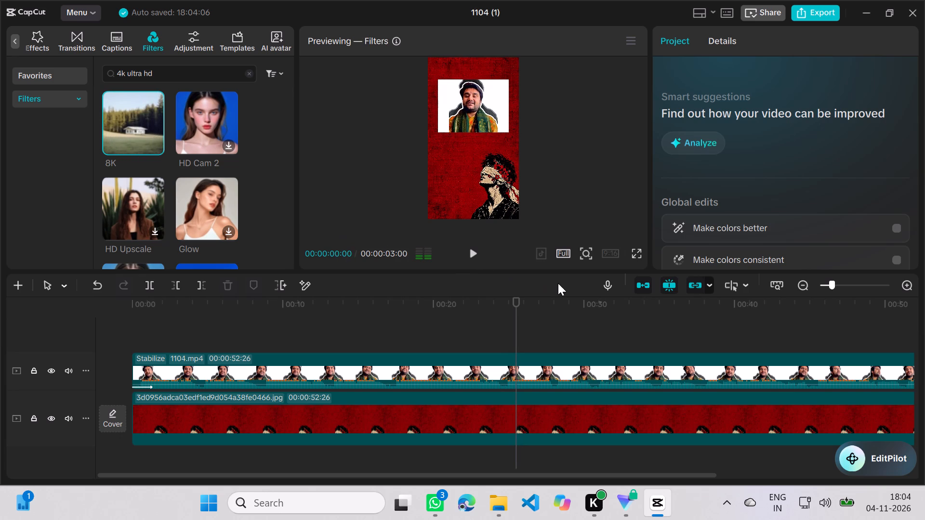
{"action": "left_click_drag", "start_coordinate": [117, 118], "coordinate": [136, 341]}
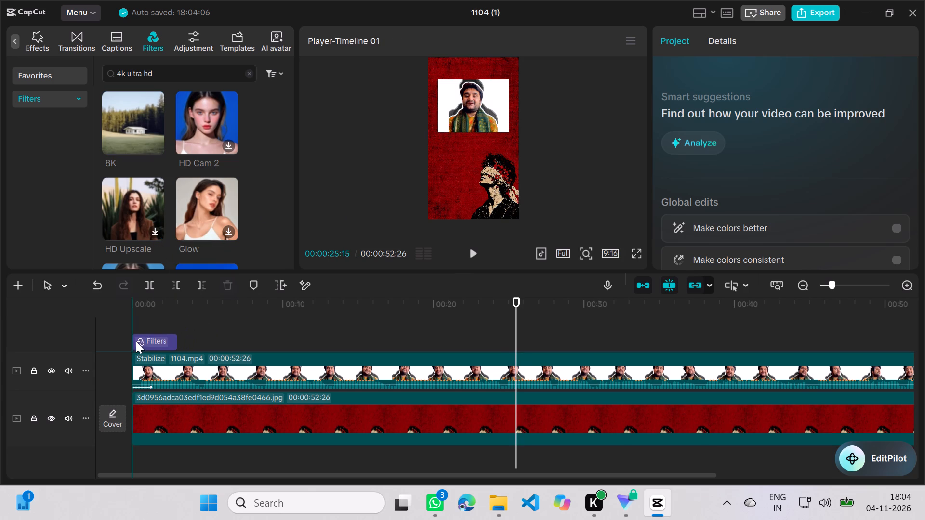
Extend the 8K filter so it covers the full length of the 1104 clip and the background image.
{"action": "left_click_drag", "start_coordinate": [176, 364], "coordinate": [212, 361]}
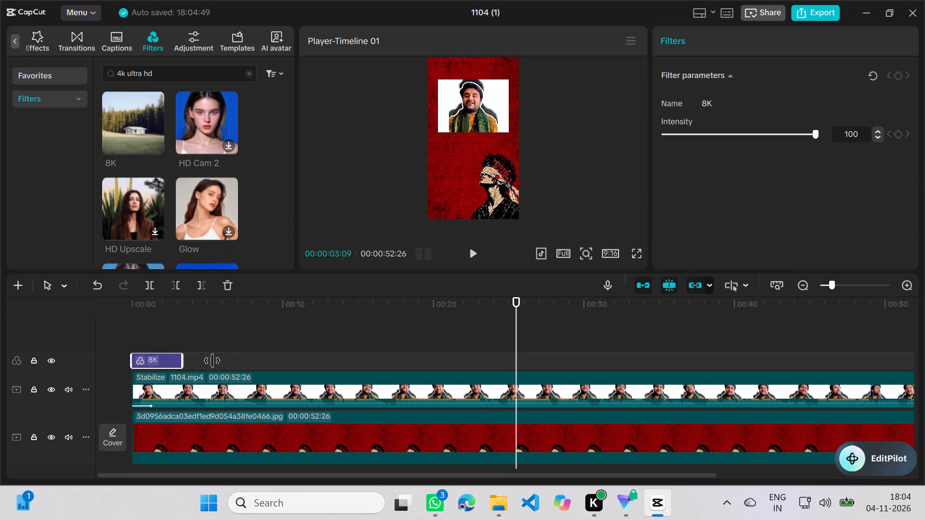
{"action": "left_click_drag", "start_coordinate": [212, 361], "coordinate": [683, 367]}
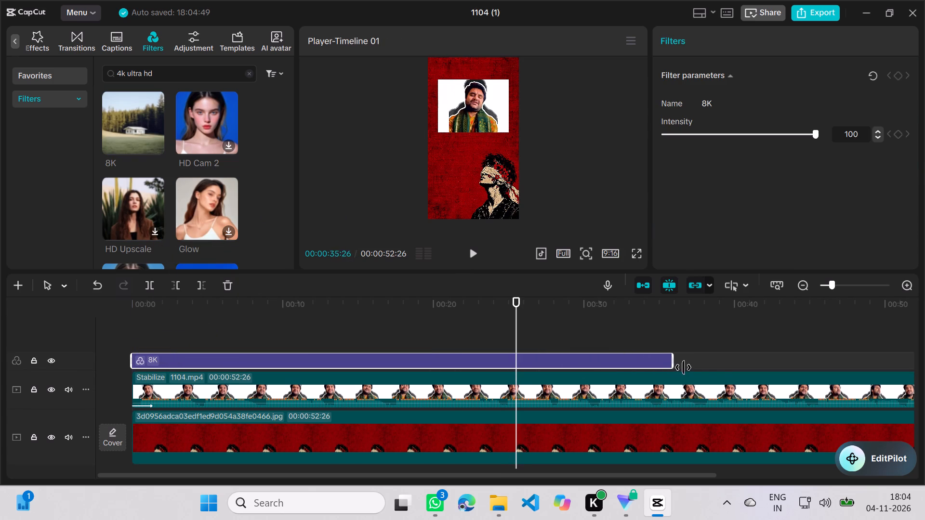
{"action": "left_click_drag", "start_coordinate": [683, 367], "coordinate": [924, 366]}
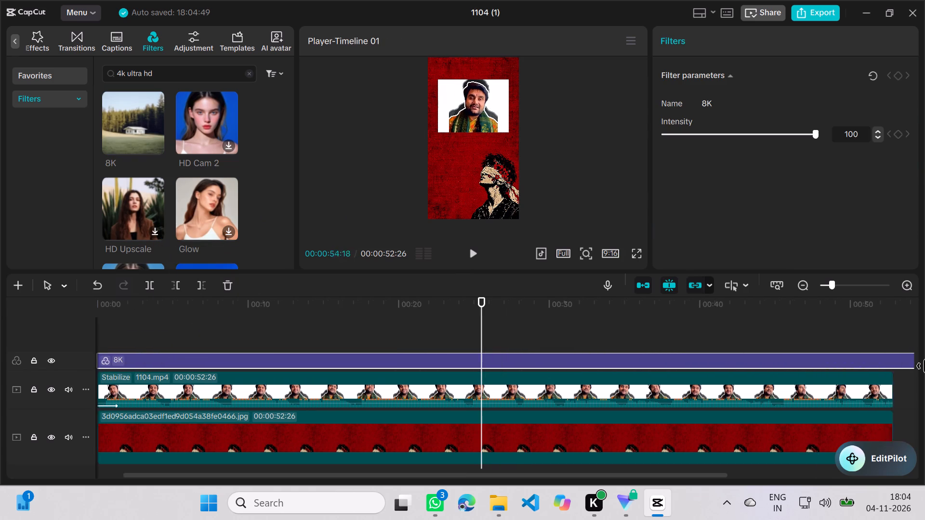
{"action": "left_click_drag", "start_coordinate": [924, 366], "coordinate": [657, 395]}
Play the video to check the look of the 8K filter.
{"action": "left_click", "coordinate": [470, 250]}
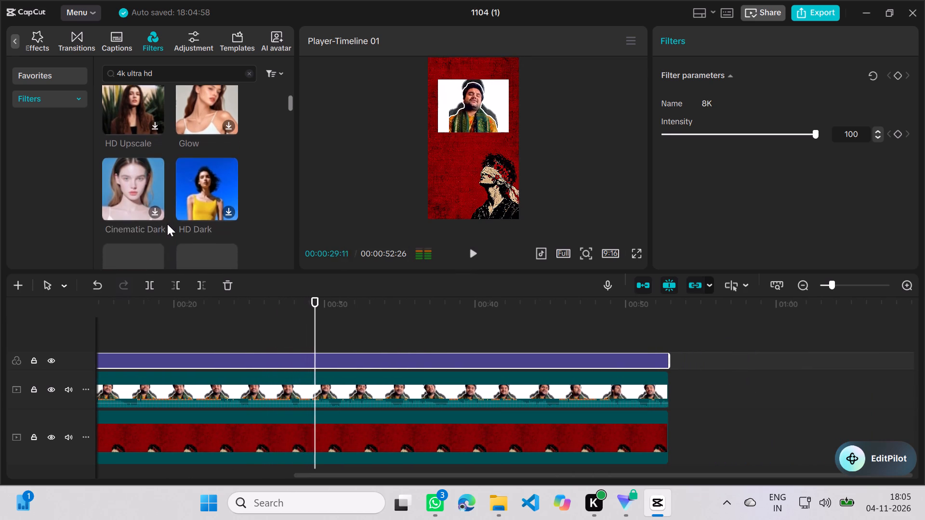
Preview the Glow filter and add it to the timeline at about 34 seconds.
{"action": "double_click", "coordinate": [190, 155]}
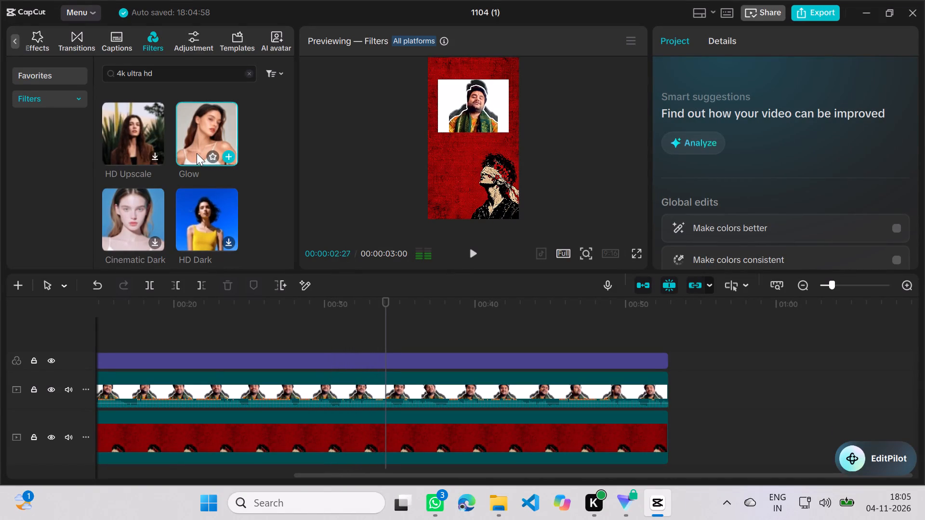
{"action": "left_click", "coordinate": [223, 154]}
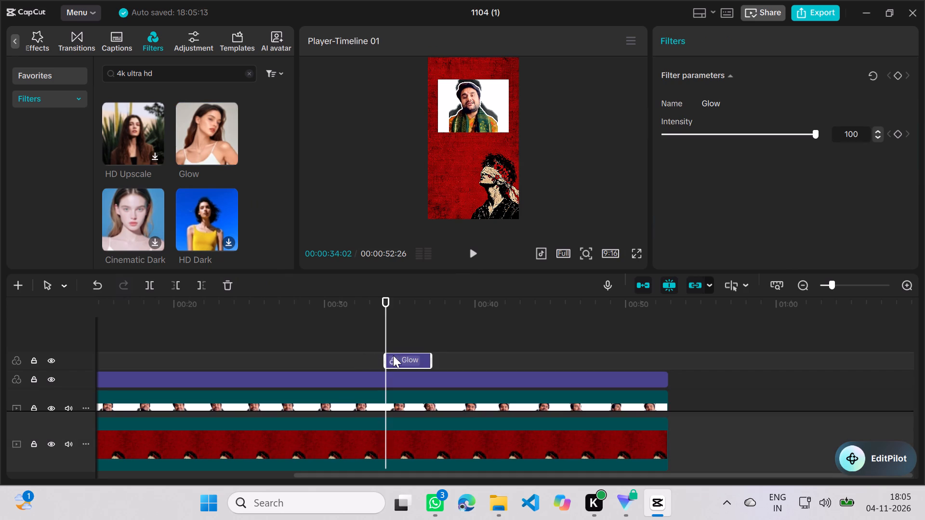
Stretch both ends of the Glow filter to span the whole video from start to end.
{"action": "left_click_drag", "start_coordinate": [429, 359], "coordinate": [451, 361]}
{"action": "left_click_drag", "start_coordinate": [451, 361], "coordinate": [499, 361]}
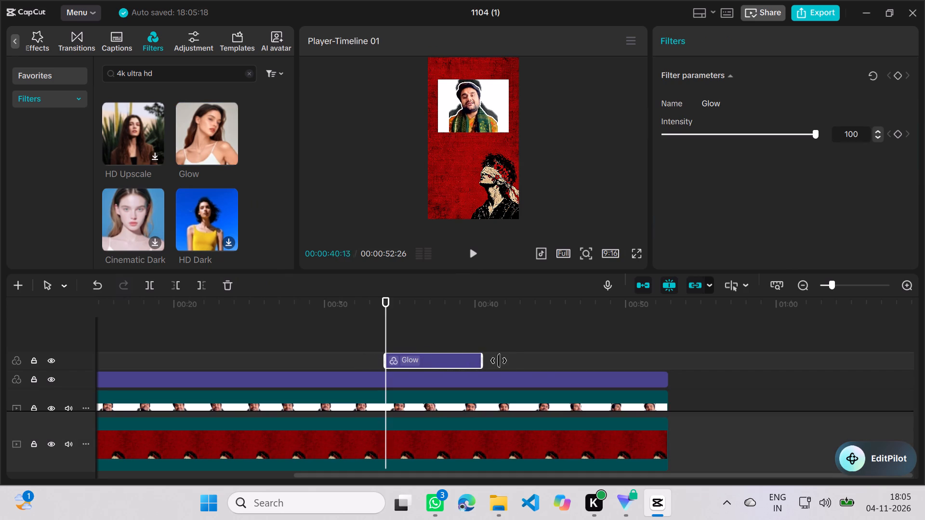
{"action": "left_click_drag", "start_coordinate": [499, 361], "coordinate": [668, 366]}
{"action": "left_click_drag", "start_coordinate": [384, 357], "coordinate": [383, 359]}
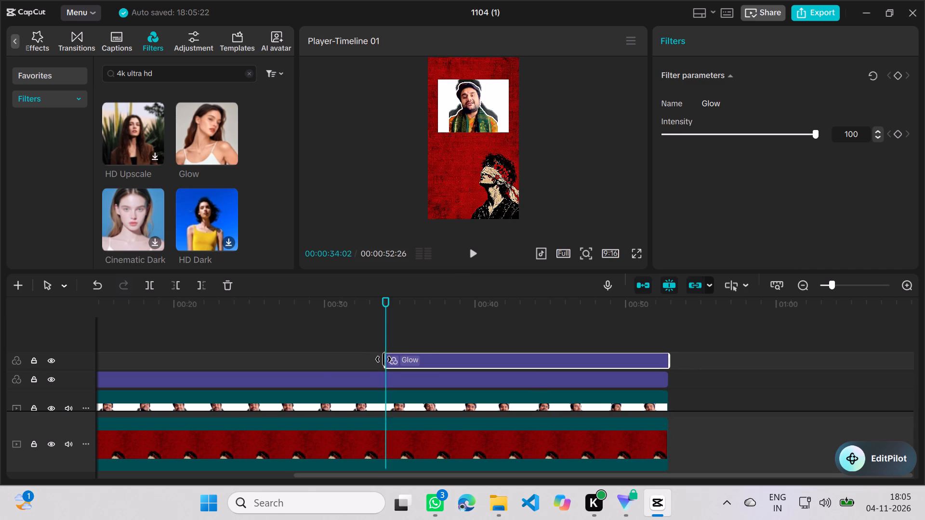
{"action": "left_click_drag", "start_coordinate": [383, 359], "coordinate": [84, 355]}
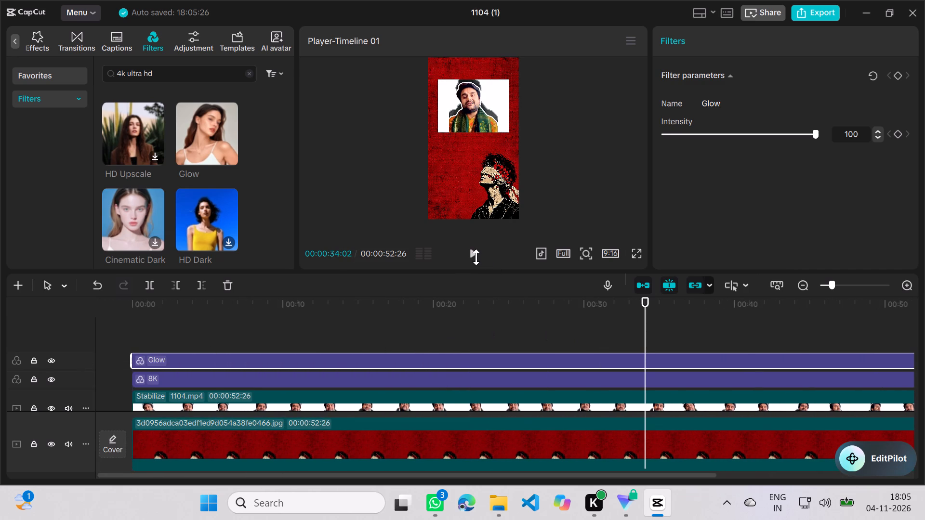
Play the video in full screen to review the filtered result, and return to the editor.
{"action": "left_click", "coordinate": [476, 257]}
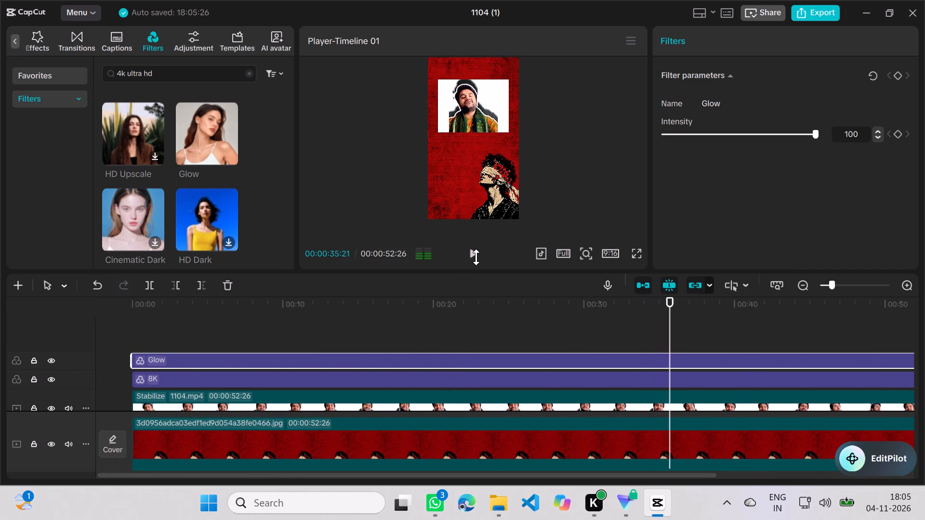
{"action": "left_click", "coordinate": [633, 255]}
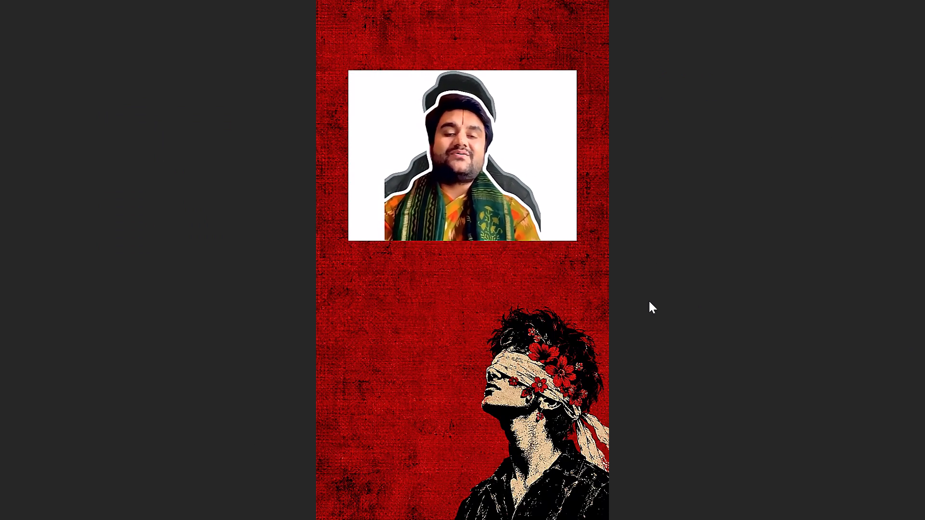
{"action": "left_click", "coordinate": [649, 301]}
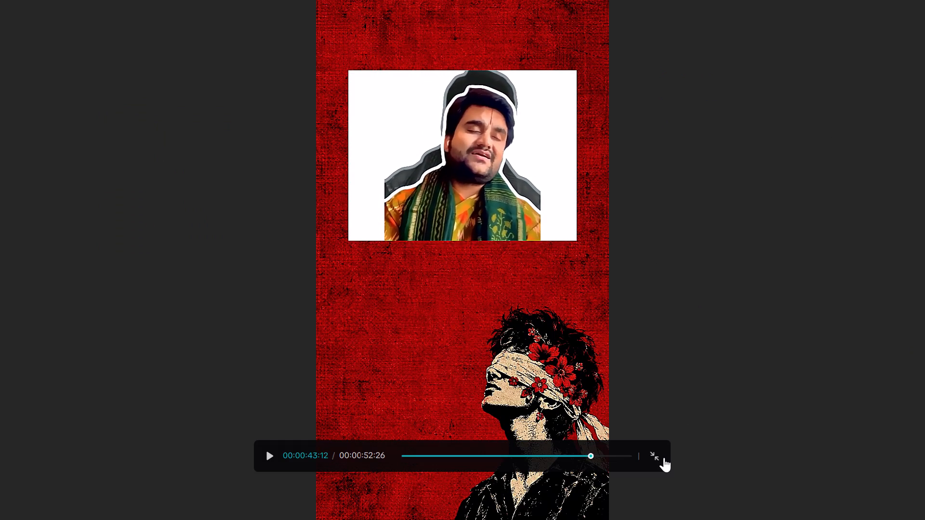
{"action": "left_click", "coordinate": [664, 457]}
Add a default text clip to the timeline at the end of the video.
{"action": "scroll", "coordinate": [478, 340], "scroll_direction": "right", "scroll_amount": 4}
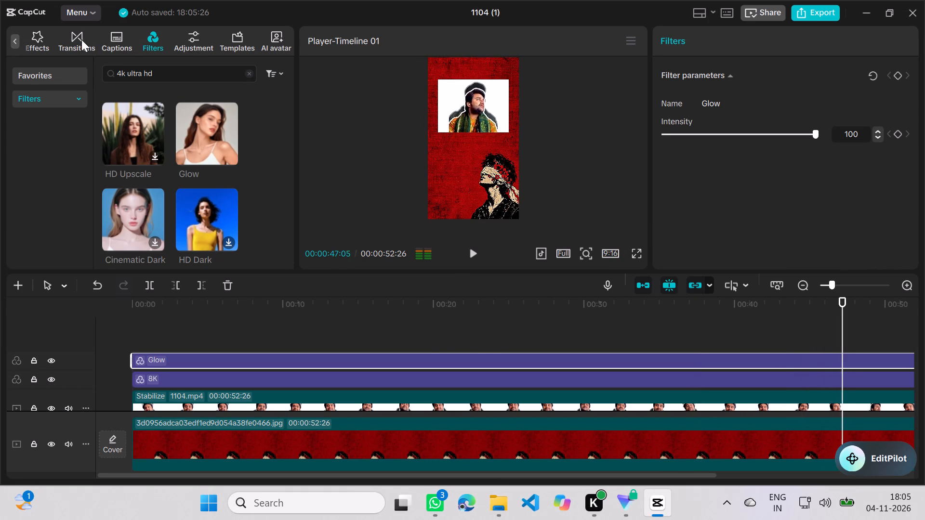
{"action": "scroll", "coordinate": [146, 46], "scroll_direction": "left", "scroll_amount": 2}
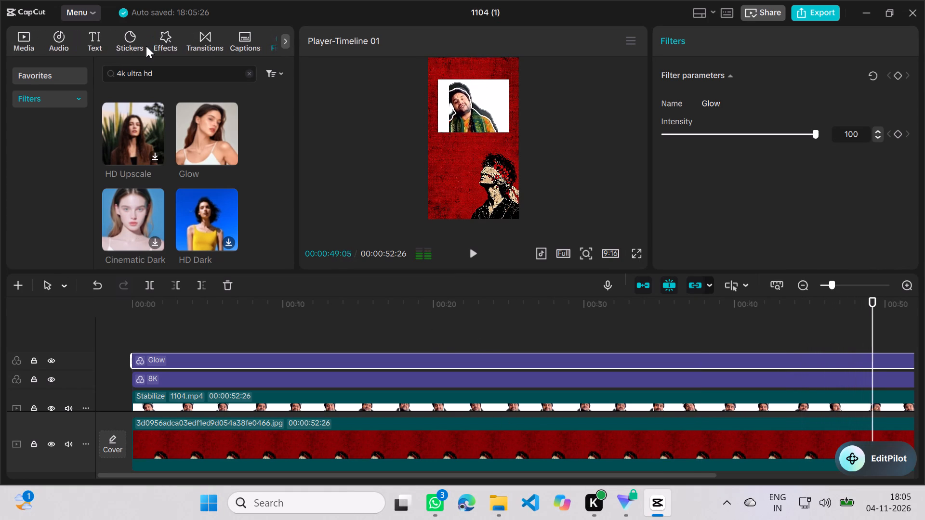
{"action": "scroll", "coordinate": [146, 46], "scroll_direction": "left", "scroll_amount": 1}
{"action": "left_click", "coordinate": [66, 38]}
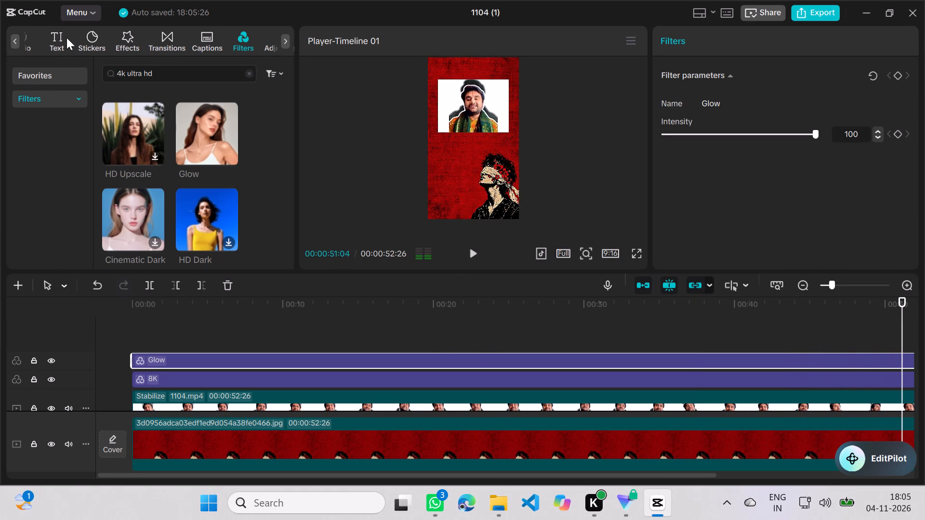
{"action": "left_click", "coordinate": [58, 41]}
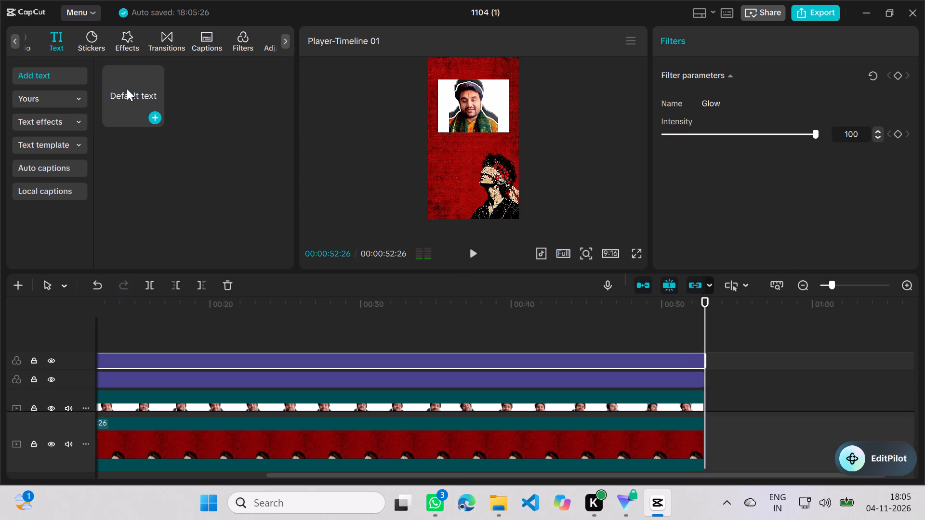
{"action": "left_click", "coordinate": [127, 89]}
{"action": "left_click", "coordinate": [149, 115]}
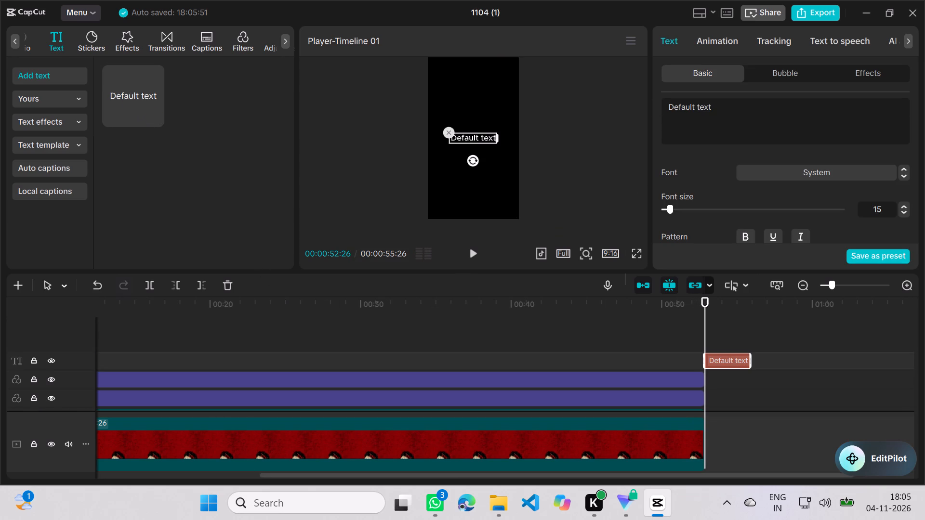
{"action": "left_click", "coordinate": [707, 123]}
Move the text clip to the very start of the timeline, above the Glow filter.
{"action": "left_click_drag", "start_coordinate": [733, 357], "coordinate": [429, 356]}
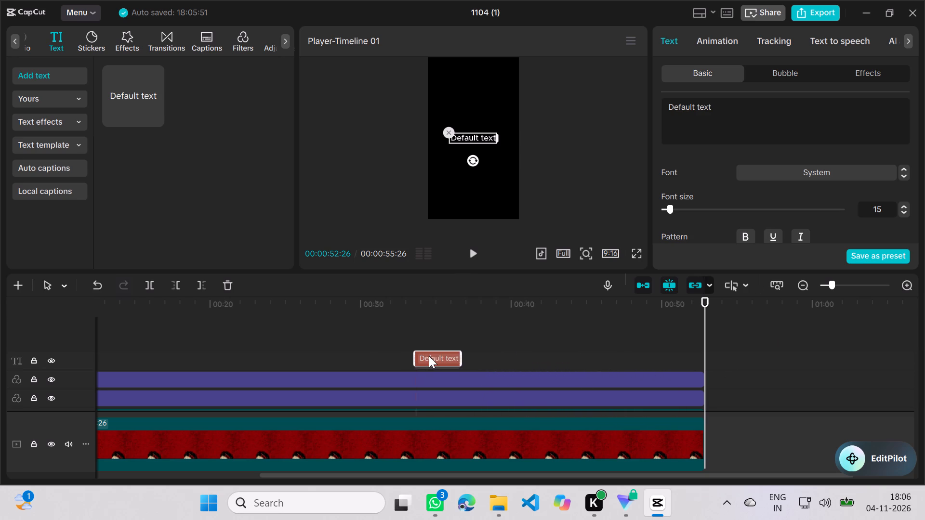
{"action": "left_click_drag", "start_coordinate": [429, 356], "coordinate": [181, 357]}
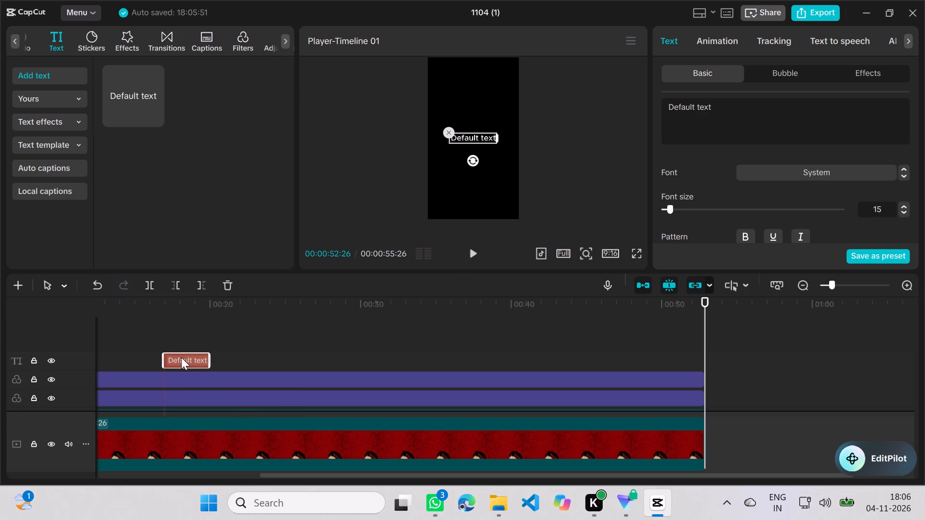
{"action": "left_click_drag", "start_coordinate": [181, 357], "coordinate": [32, 354]}
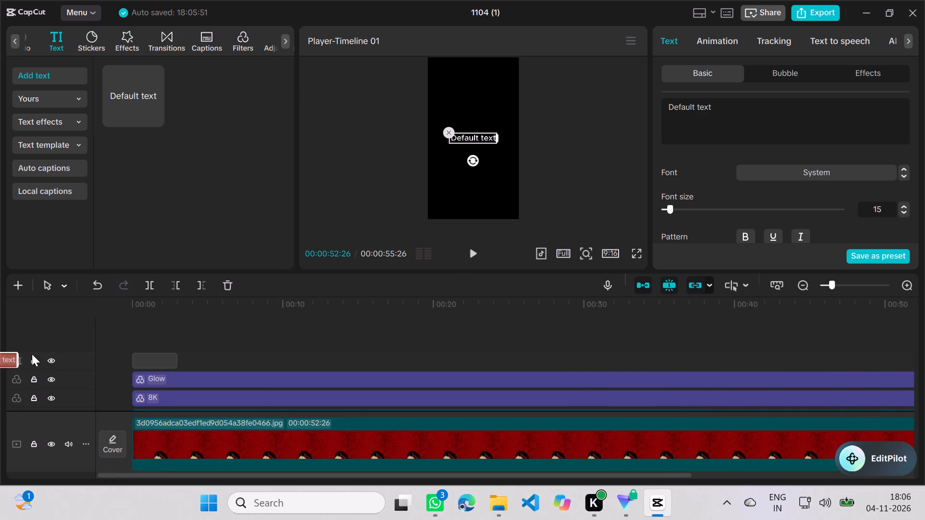
{"action": "left_click_drag", "start_coordinate": [32, 354], "coordinate": [158, 359]}
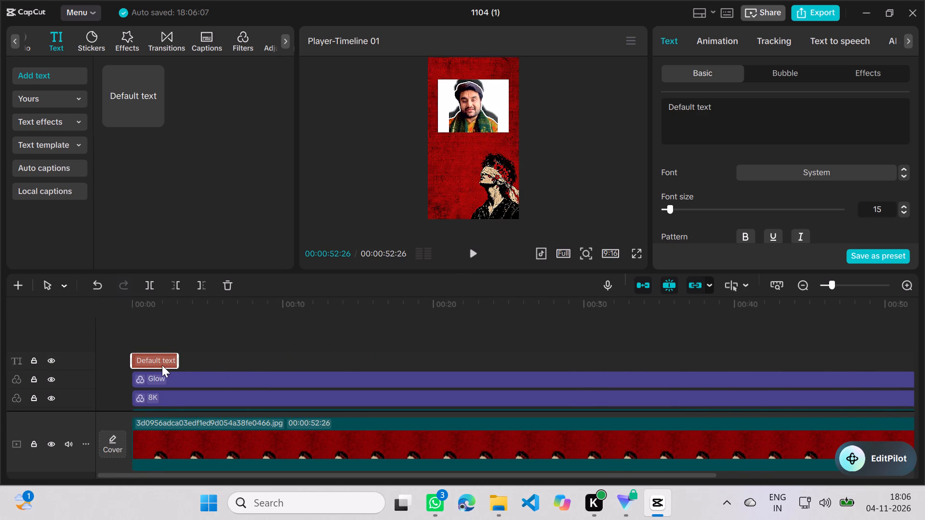
Replace the default wording of the text clip with "This Bhav".
{"action": "left_click", "coordinate": [162, 365]}
{"action": "left_click", "coordinate": [687, 119]}
{"action": "key", "text": "ctrl+BackSpace"}
{"action": "key", "text": "ctrl+BackSpace"}
{"action": "key", "text": "ctrl+BackSpace"}
{"action": "key", "text": "ctrl+BackSpace"}
{"action": "key", "text": "ctrl+BackSpace"}
{"action": "key", "text": "ctrl+BackSpace"}
{"action": "key", "text": "ctrl+BackSpace"}
{"action": "key", "text": "ctrl+BackSpace"}
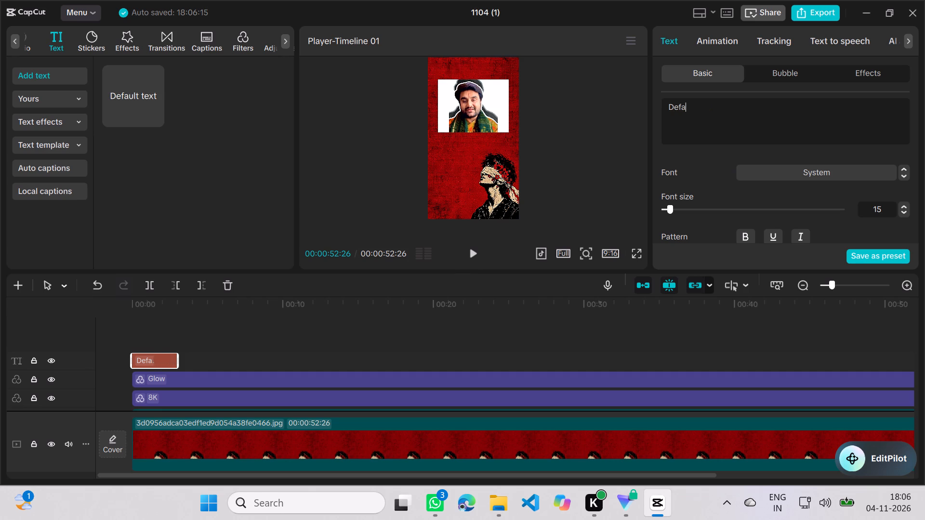
{"action": "key", "text": "ctrl+BackSpace"}
{"action": "key", "text": "ctrl+BackSpace"}
{"action": "key", "text": "ctrl+BackSpace"}
{"action": "key", "text": "ctrl+BackSpace"}
{"action": "key", "text": "ctrl+BackSpace"}
{"action": "type", "text": "this"}
{"action": "key", "text": "BackSpace"}
{"action": "key", "text": "BackSpace"}
{"action": "key", "text": "BackSpace"}
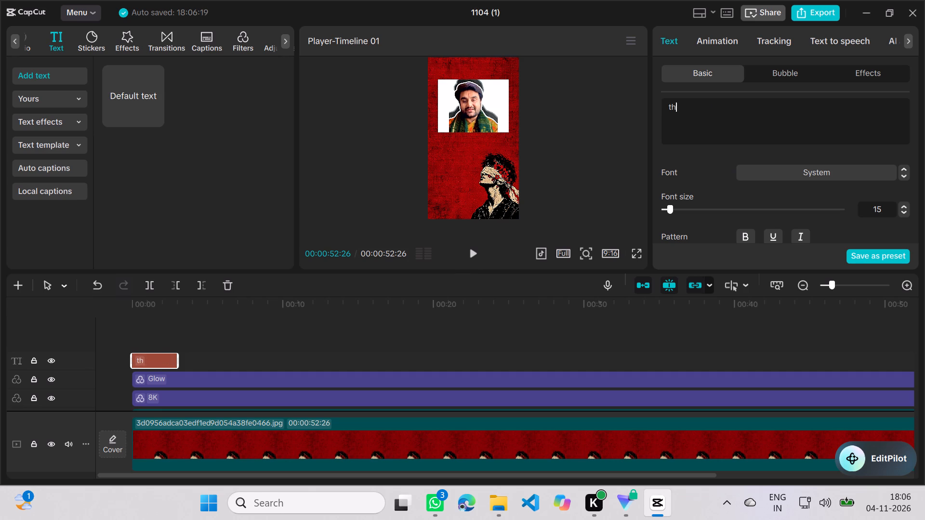
{"action": "type", "text": "This"}
{"action": "key", "text": "space"}
{"action": "key", "text": "BackSpace"}
{"action": "key", "text": "BackSpace"}
{"action": "key", "text": "BackSpace"}
{"action": "key", "text": "BackSpace"}
{"action": "key", "text": "BackSpace"}
{"action": "key", "text": "BackSpace"}
{"action": "key", "text": "BackSpace"}
{"action": "key", "text": "BackSpace"}
{"action": "key", "text": "BackSpace"}
{"action": "key", "text": "BackSpace"}
{"action": "key", "text": "BackSpace"}
{"action": "key", "text": "BackSpace"}
{"action": "key", "text": "BackSpace"}
{"action": "key", "text": "BackSpace"}
{"action": "key", "text": "BackSpace"}
{"action": "type", "text": "TYhis"}
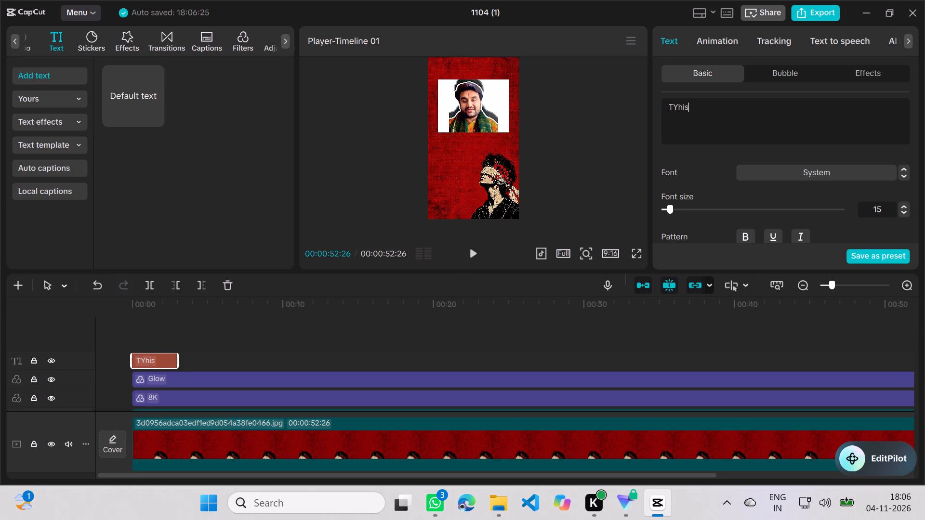
{"action": "key", "text": "BackSpace"}
{"action": "key", "text": "BackSpace"}
{"action": "key", "text": "BackSpace"}
{"action": "key", "text": "BackSpace"}
{"action": "type", "text": "his"}
{"action": "key", "text": "space"}
{"action": "type", "text": "Bhav"}
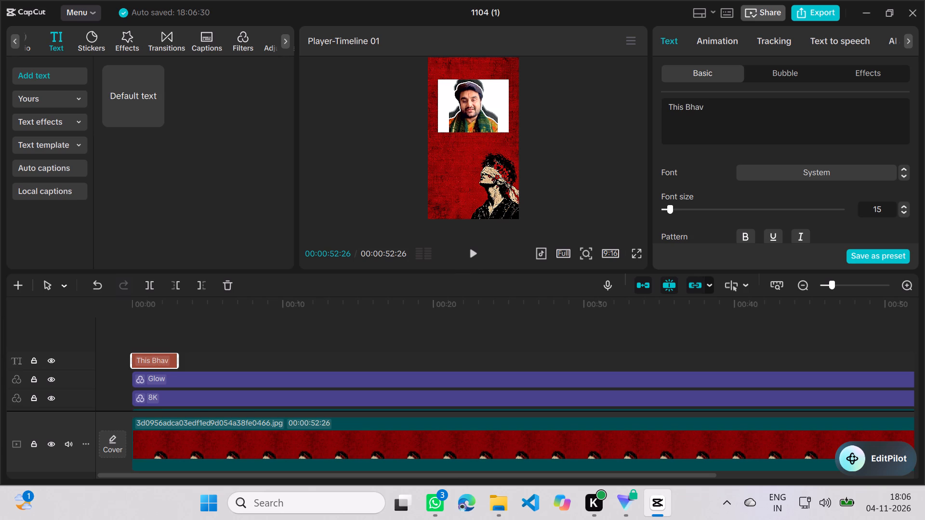
Make the "This Bhav" text bold.
{"action": "scroll", "coordinate": [728, 143], "scroll_direction": "down", "scroll_amount": 2}
{"action": "scroll", "coordinate": [775, 161], "scroll_direction": "down", "scroll_amount": 1}
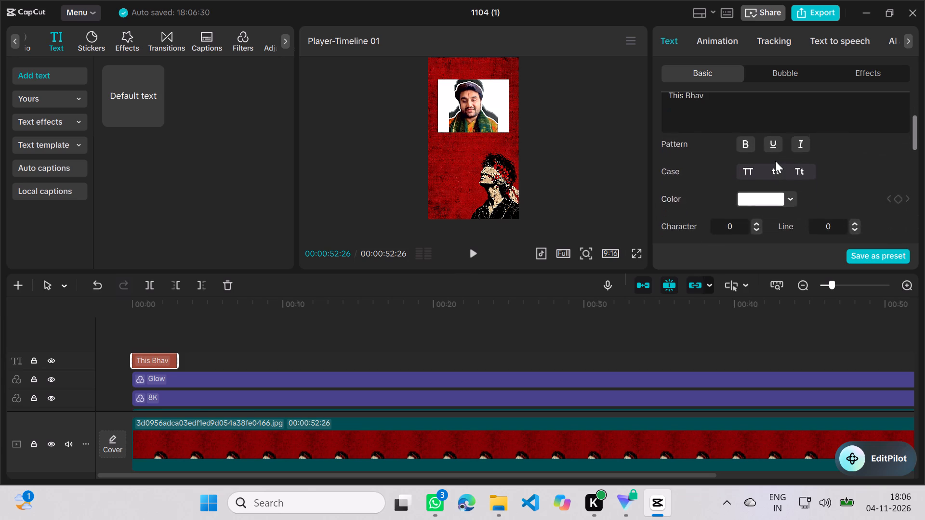
{"action": "scroll", "coordinate": [775, 161], "scroll_direction": "down", "scroll_amount": 2}
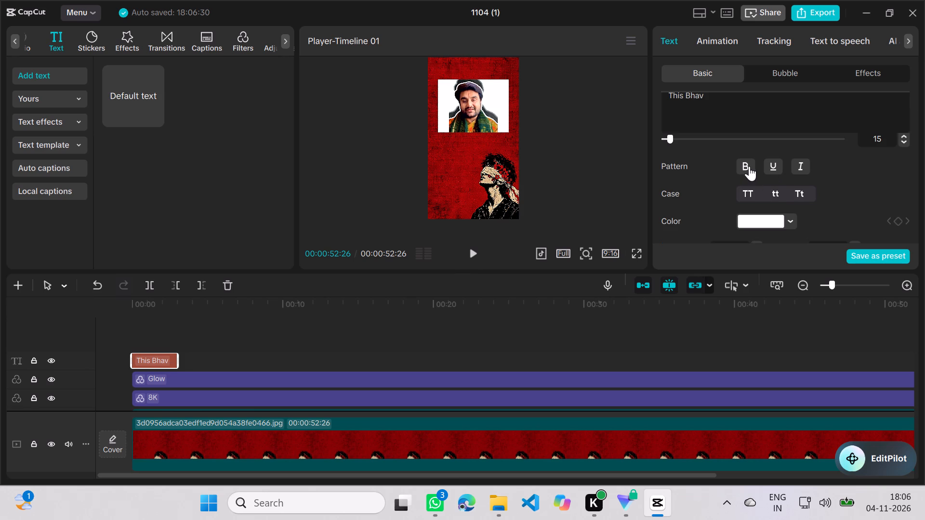
{"action": "left_click", "coordinate": [749, 166]}
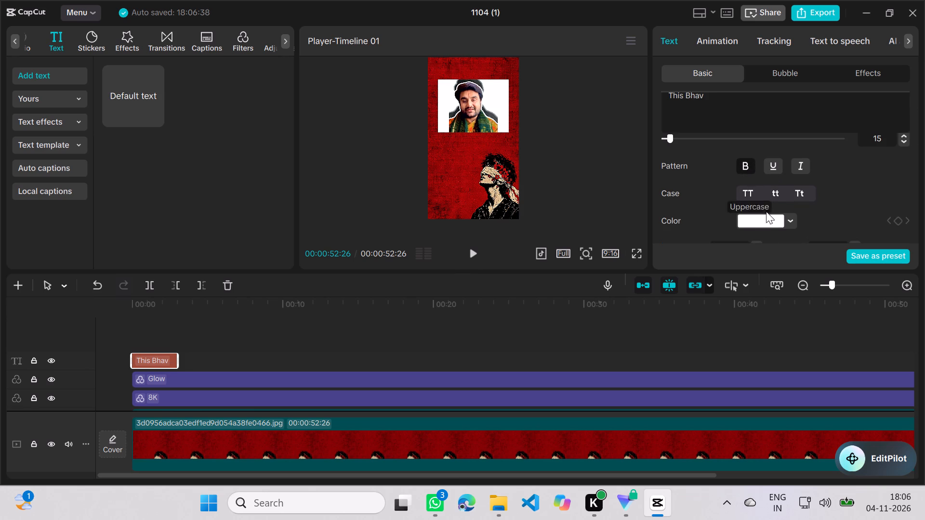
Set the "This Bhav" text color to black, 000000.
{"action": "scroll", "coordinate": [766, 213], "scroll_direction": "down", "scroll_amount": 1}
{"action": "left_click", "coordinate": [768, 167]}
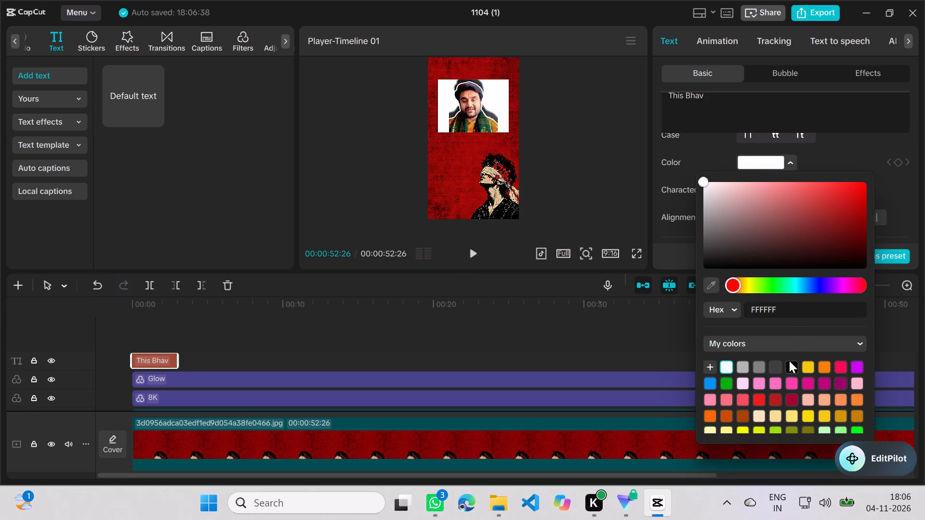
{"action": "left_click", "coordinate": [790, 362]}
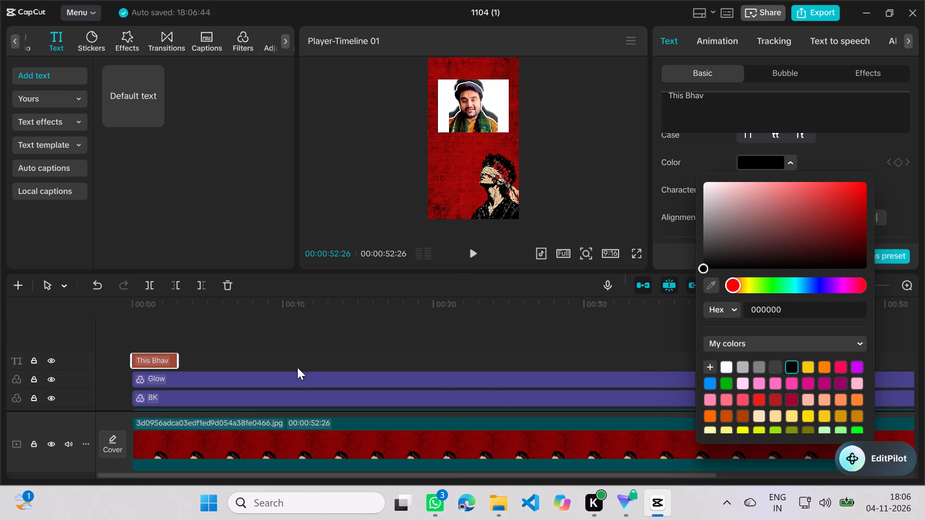
Extend the end of the "This Bhav" text clip to match the end of the video and filters.
{"action": "left_click", "coordinate": [154, 362]}
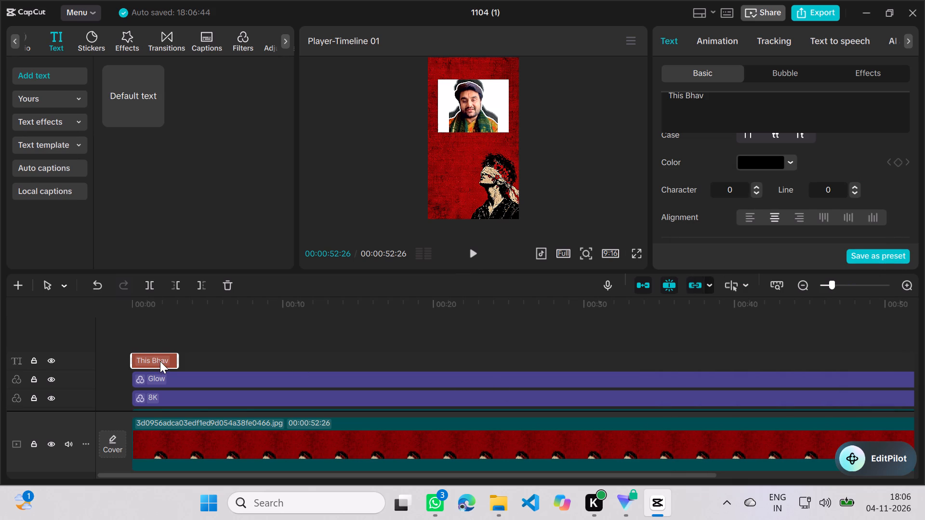
{"action": "triple_click", "coordinate": [160, 361]}
{"action": "left_click_drag", "start_coordinate": [176, 360], "coordinate": [464, 373]}
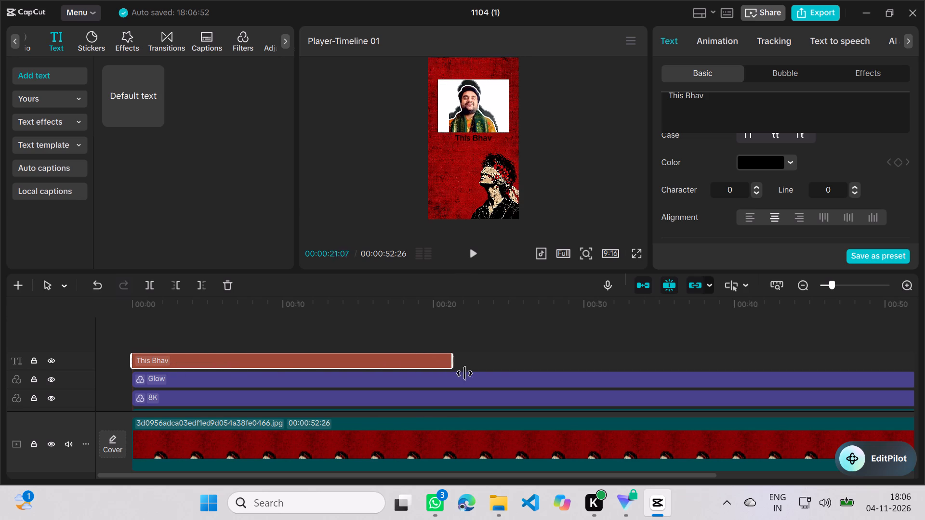
{"action": "left_click_drag", "start_coordinate": [464, 373], "coordinate": [712, 374]}
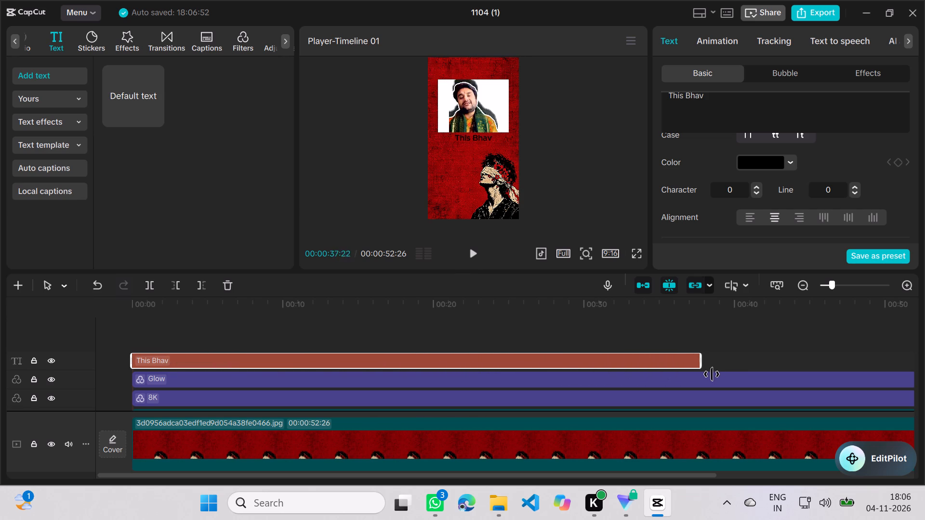
{"action": "left_click_drag", "start_coordinate": [712, 374], "coordinate": [924, 374]}
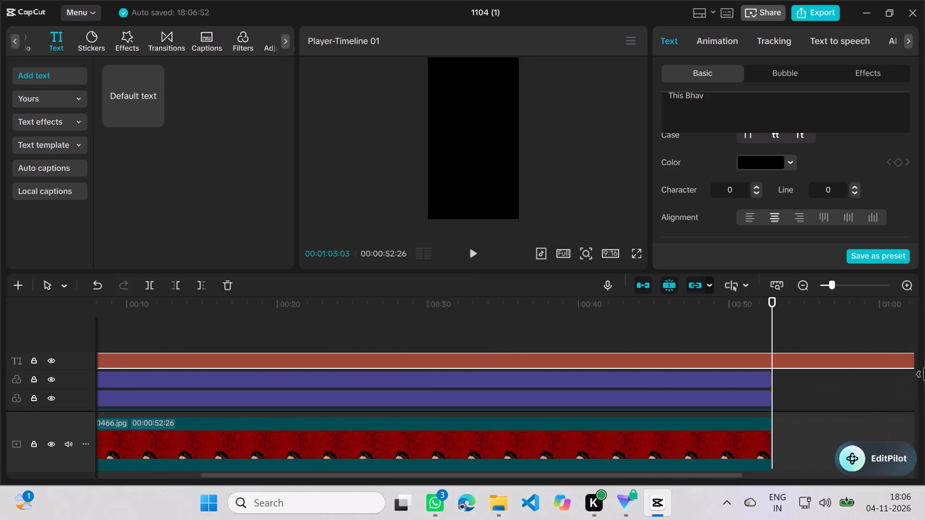
{"action": "left_click_drag", "start_coordinate": [924, 374], "coordinate": [707, 421]}
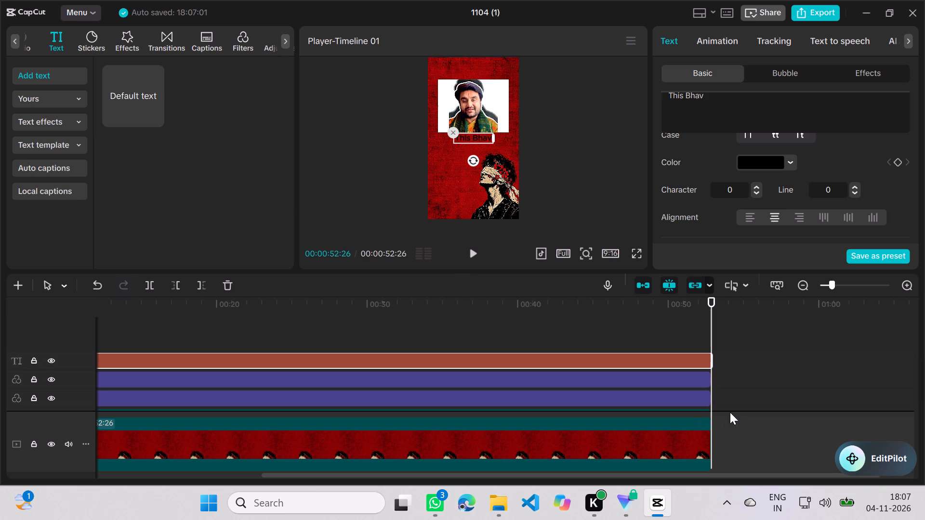
Move the "This Bhav" text above the white portrait clip in the frame, centered horizontally.
{"action": "left_click_drag", "start_coordinate": [479, 142], "coordinate": [482, 82]}
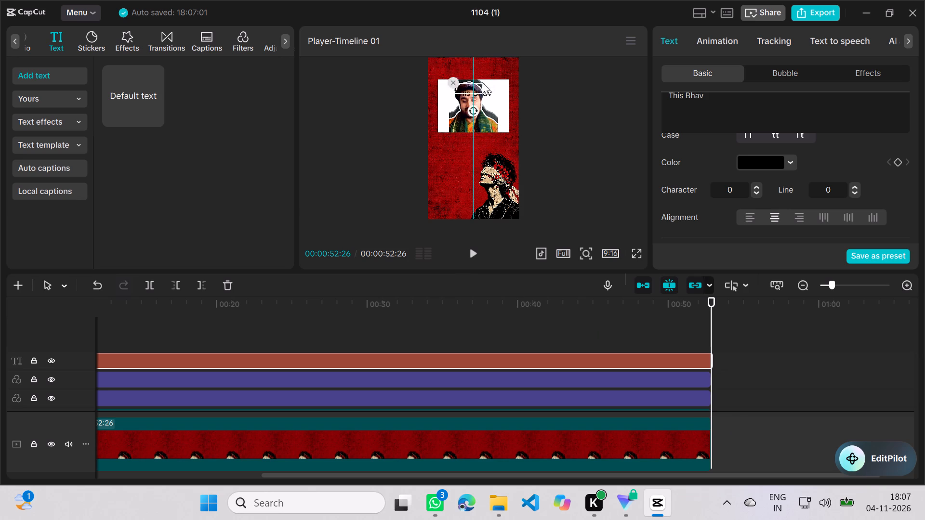
{"action": "left_click_drag", "start_coordinate": [482, 82], "coordinate": [484, 75]}
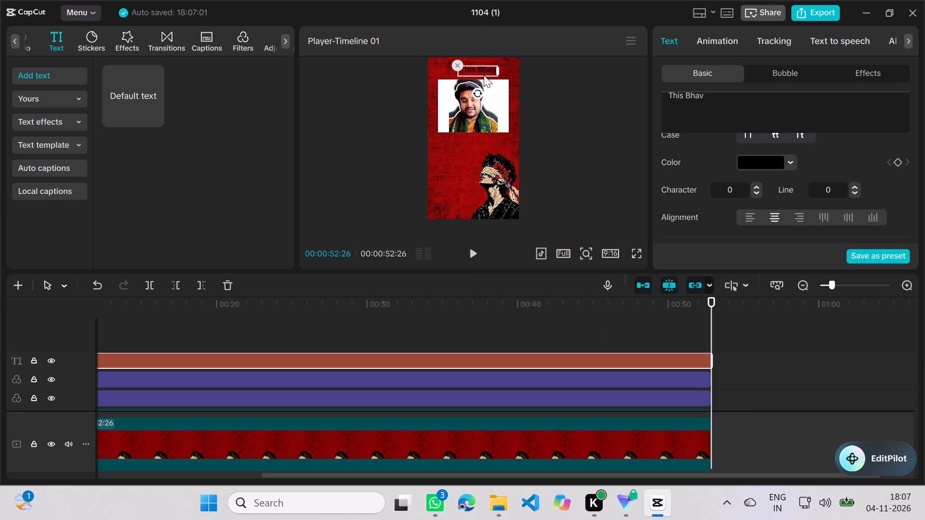
{"action": "left_click_drag", "start_coordinate": [484, 75], "coordinate": [480, 73]}
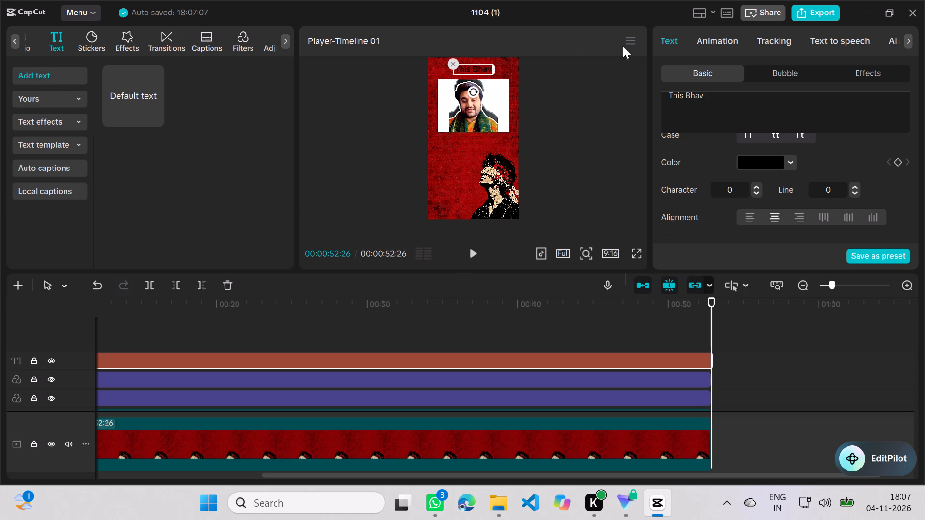
Set the text's alignment to left.
{"action": "left_click", "coordinate": [747, 218]}
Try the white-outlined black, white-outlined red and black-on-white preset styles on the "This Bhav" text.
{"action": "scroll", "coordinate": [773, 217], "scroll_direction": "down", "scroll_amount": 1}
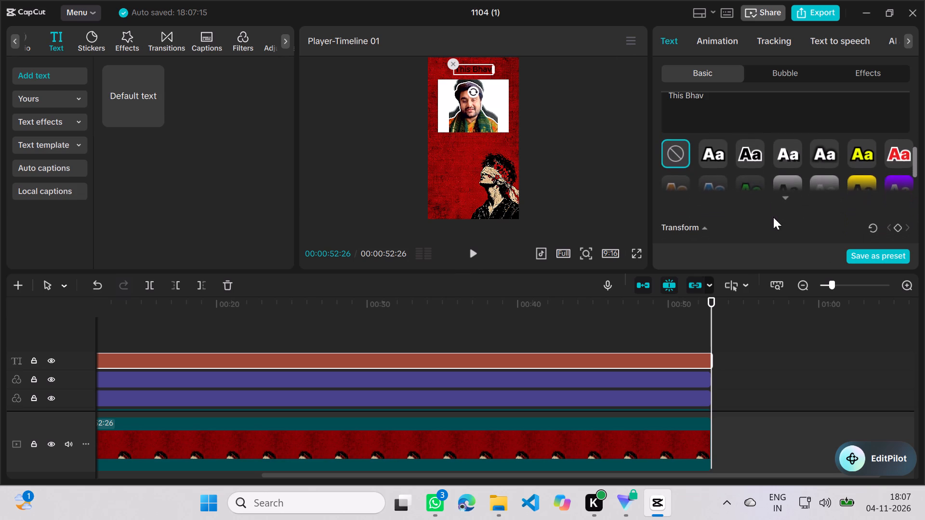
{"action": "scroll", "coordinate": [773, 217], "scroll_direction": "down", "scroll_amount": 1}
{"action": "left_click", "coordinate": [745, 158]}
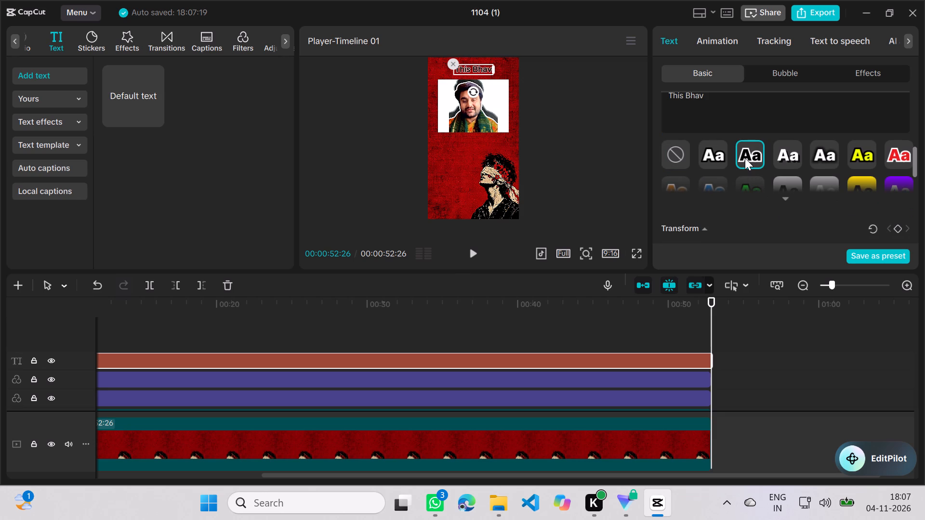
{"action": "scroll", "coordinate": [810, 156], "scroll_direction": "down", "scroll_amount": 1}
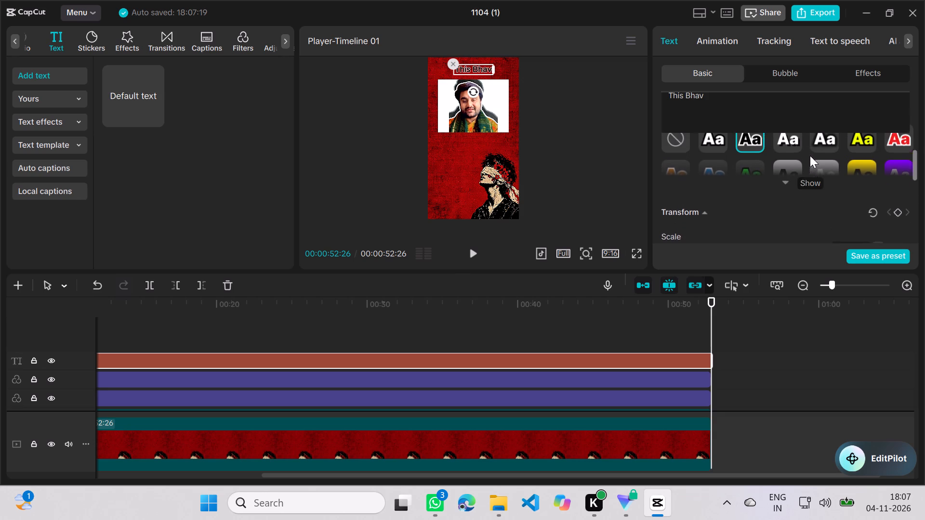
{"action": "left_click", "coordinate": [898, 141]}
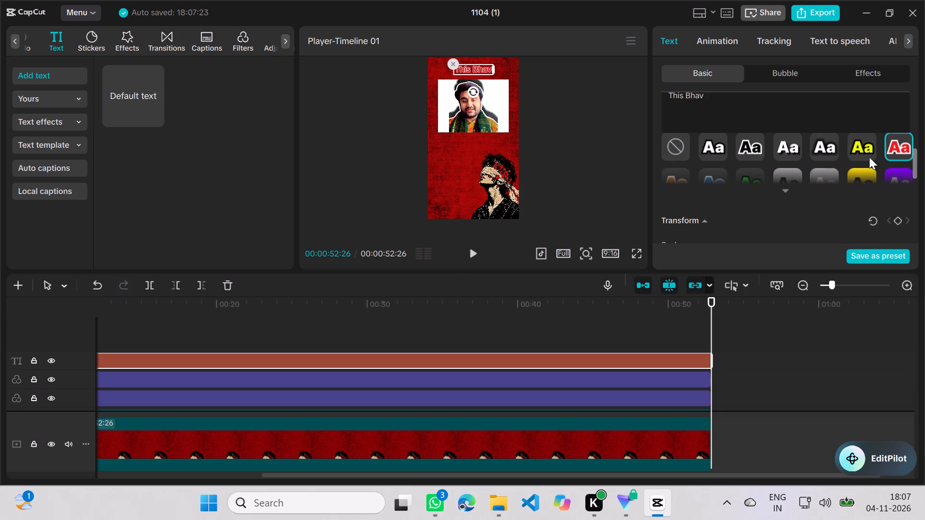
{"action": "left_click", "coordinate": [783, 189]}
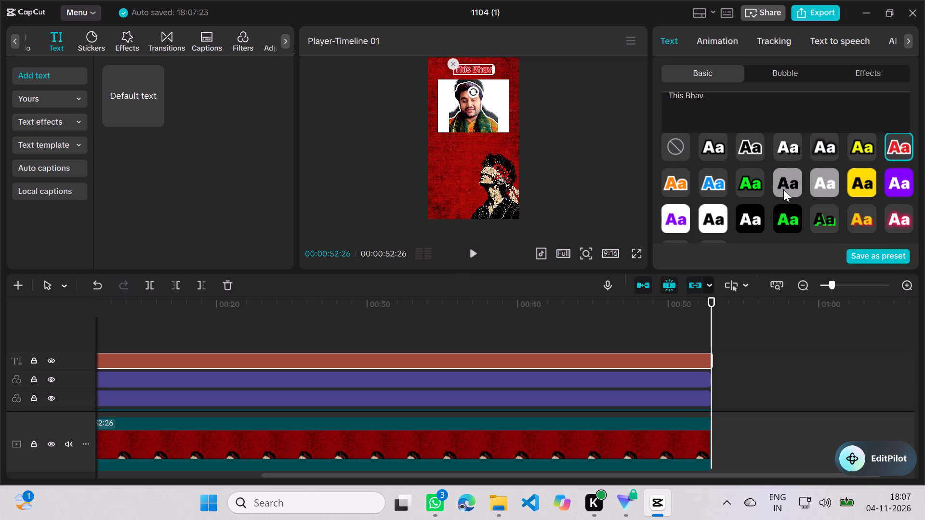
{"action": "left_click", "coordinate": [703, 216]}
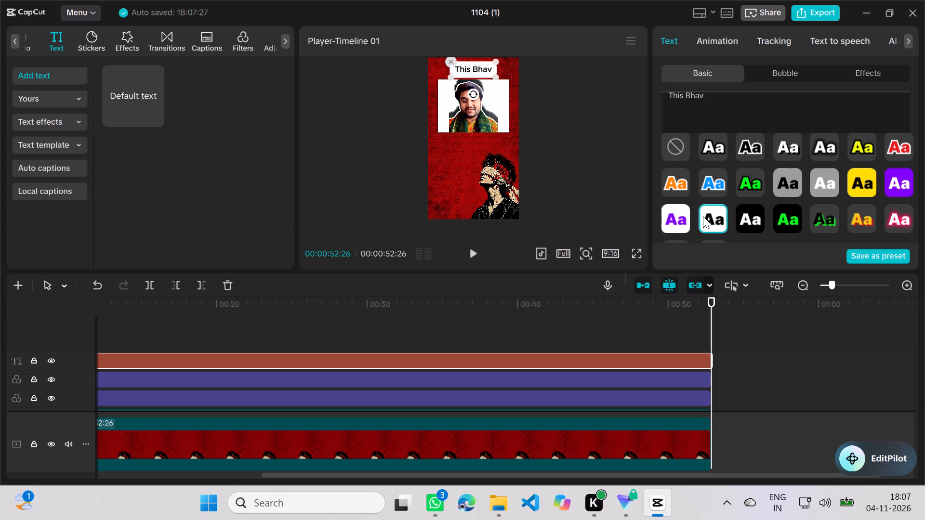
Apply the orange preset style with a white outline to the "This Bhav" text.
{"action": "scroll", "coordinate": [855, 233], "scroll_direction": "down", "scroll_amount": 1}
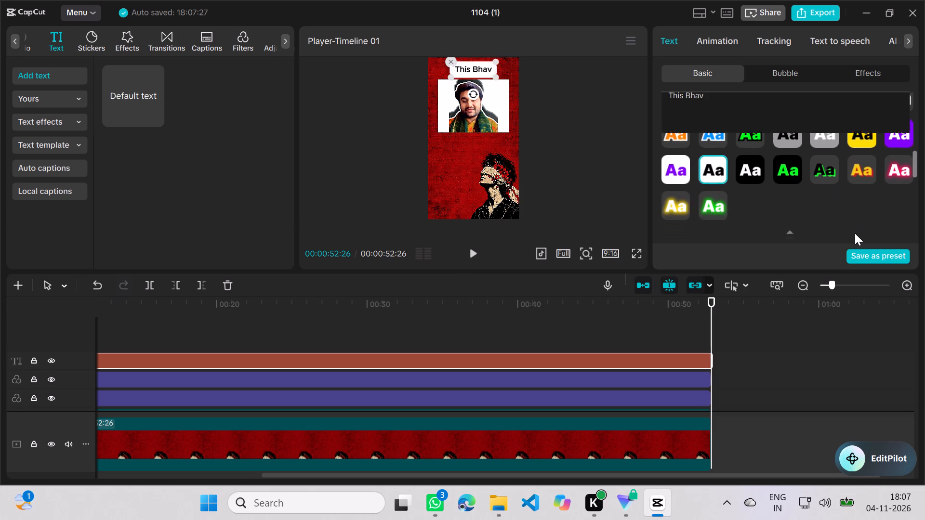
{"action": "left_click", "coordinate": [674, 162]}
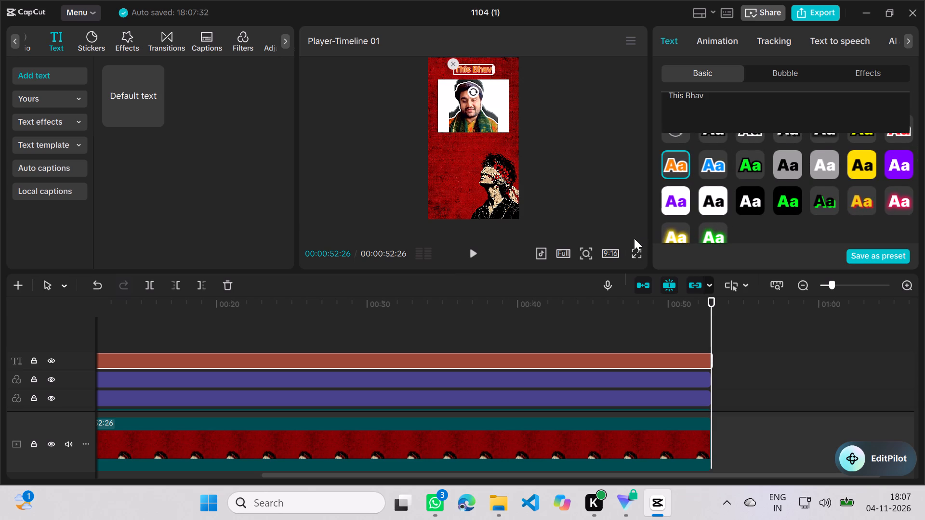
Check the styled title in full screen and return to the editor.
{"action": "left_click", "coordinate": [636, 251]}
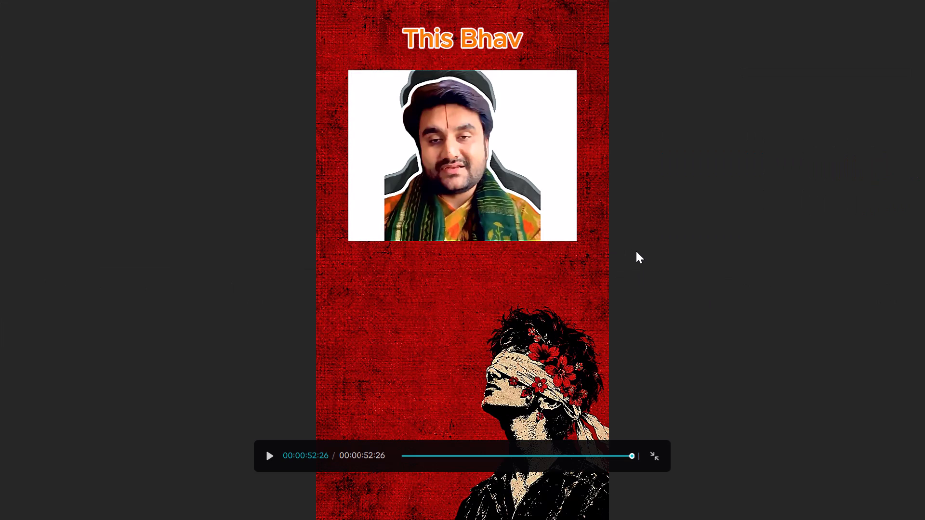
{"action": "left_click", "coordinate": [651, 452]}
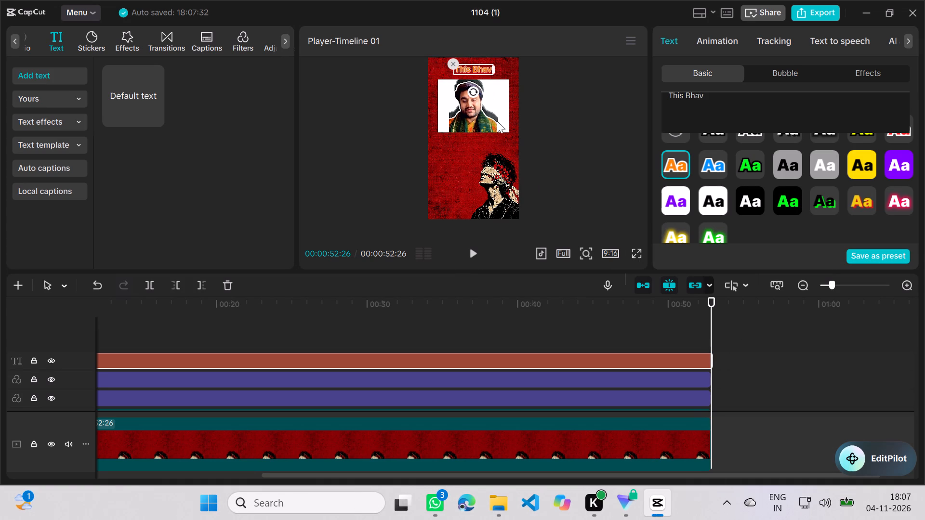
Move the "This Bhav" title slightly to the left in the frame, keeping it just above the 1104 clip.
{"action": "left_click_drag", "start_coordinate": [467, 69], "coordinate": [456, 72]}
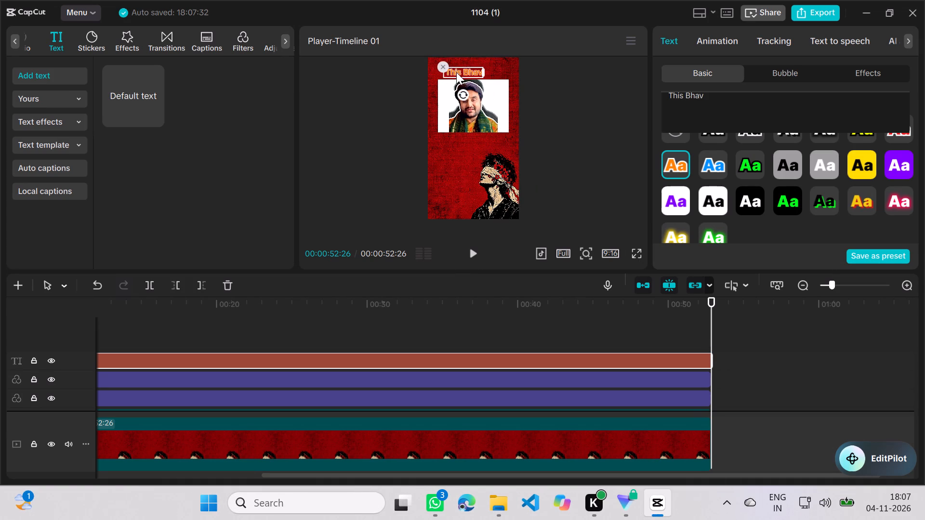
{"action": "left_click_drag", "start_coordinate": [456, 72], "coordinate": [453, 71]}
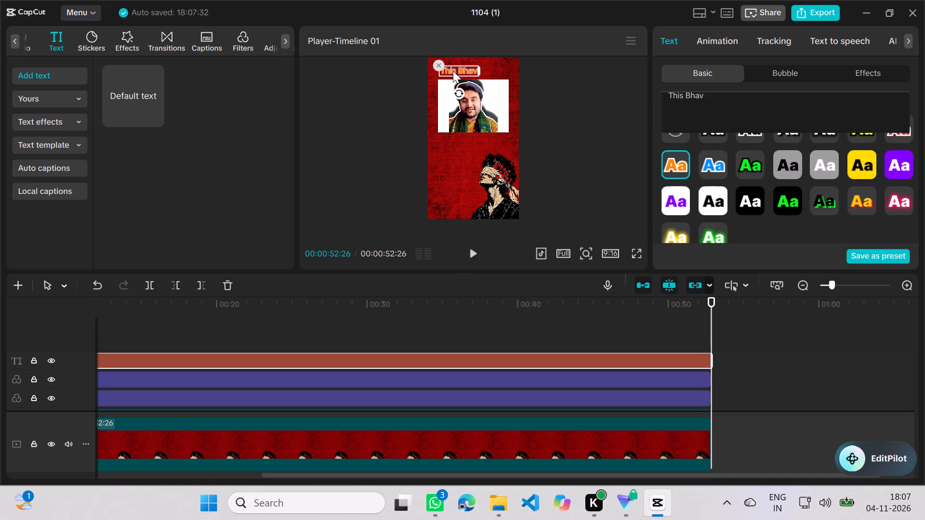
{"action": "left_click_drag", "start_coordinate": [453, 71], "coordinate": [455, 71]}
{"action": "left_click", "coordinate": [452, 71]}
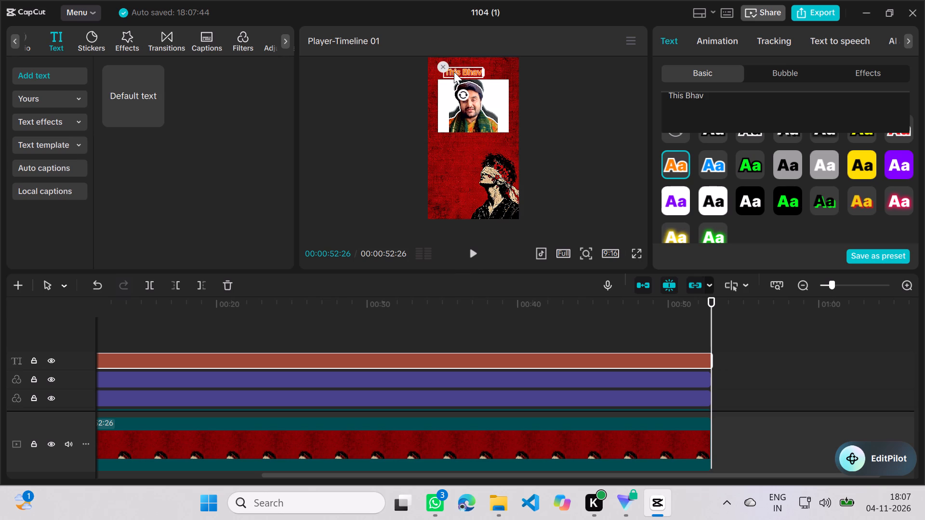
{"action": "left_click", "coordinate": [454, 72]}
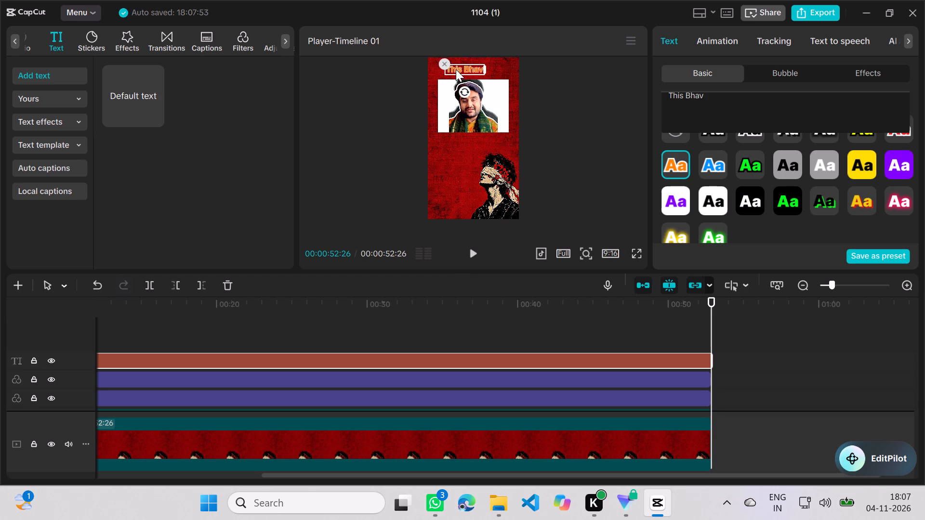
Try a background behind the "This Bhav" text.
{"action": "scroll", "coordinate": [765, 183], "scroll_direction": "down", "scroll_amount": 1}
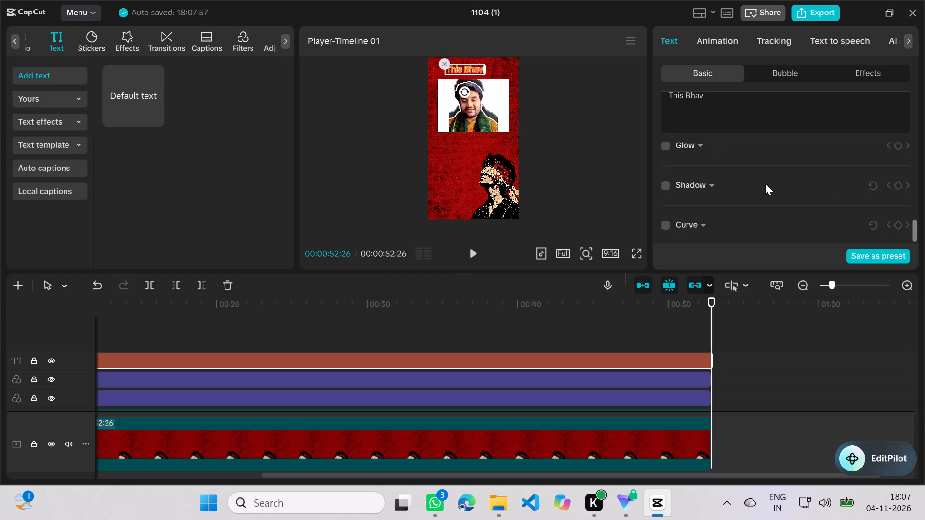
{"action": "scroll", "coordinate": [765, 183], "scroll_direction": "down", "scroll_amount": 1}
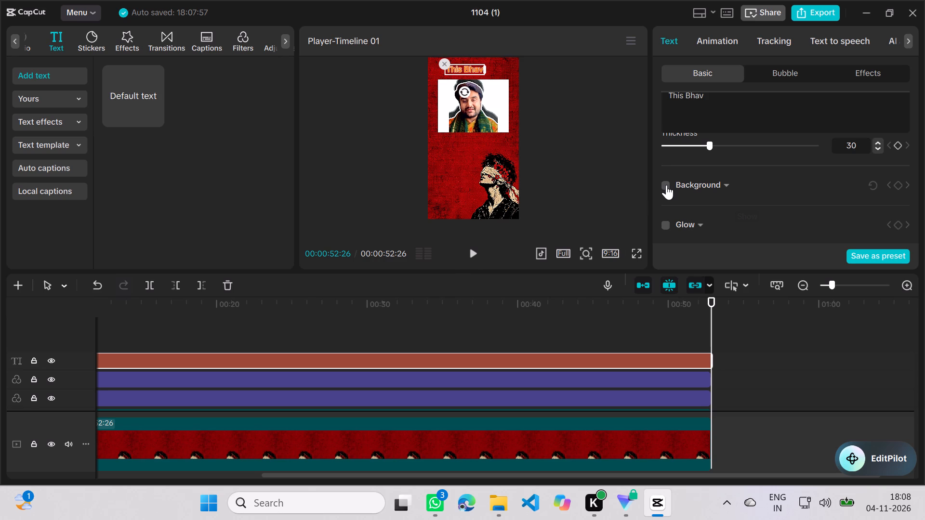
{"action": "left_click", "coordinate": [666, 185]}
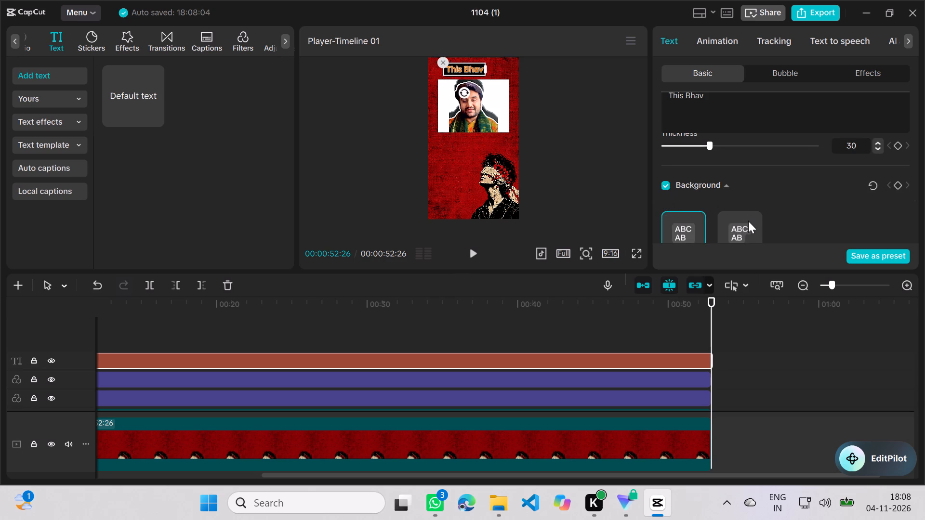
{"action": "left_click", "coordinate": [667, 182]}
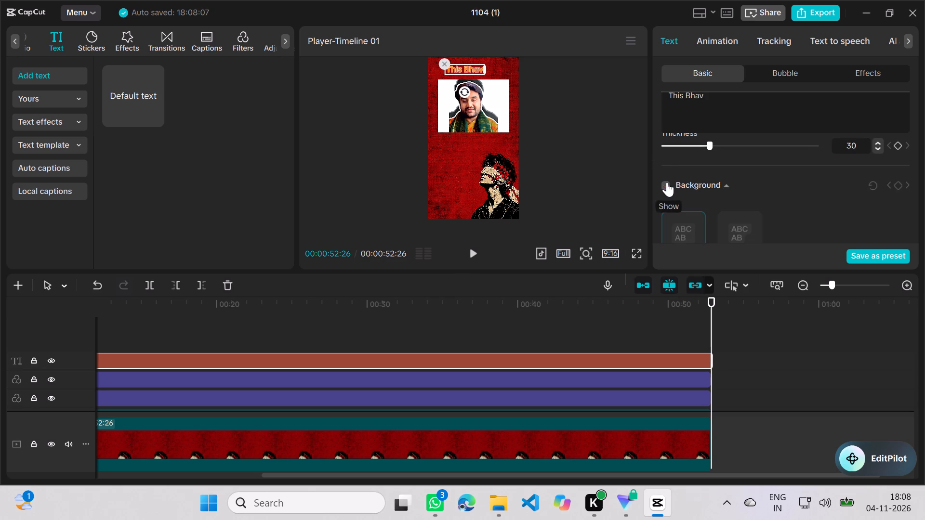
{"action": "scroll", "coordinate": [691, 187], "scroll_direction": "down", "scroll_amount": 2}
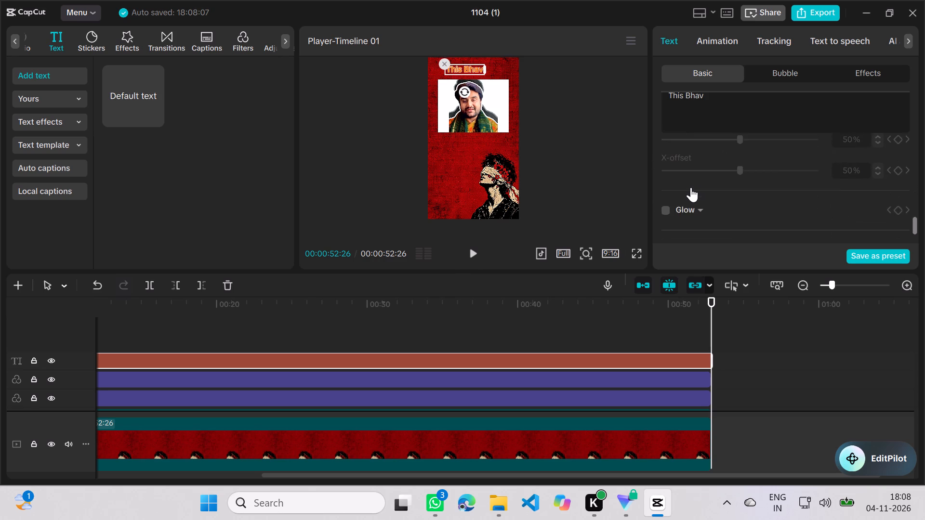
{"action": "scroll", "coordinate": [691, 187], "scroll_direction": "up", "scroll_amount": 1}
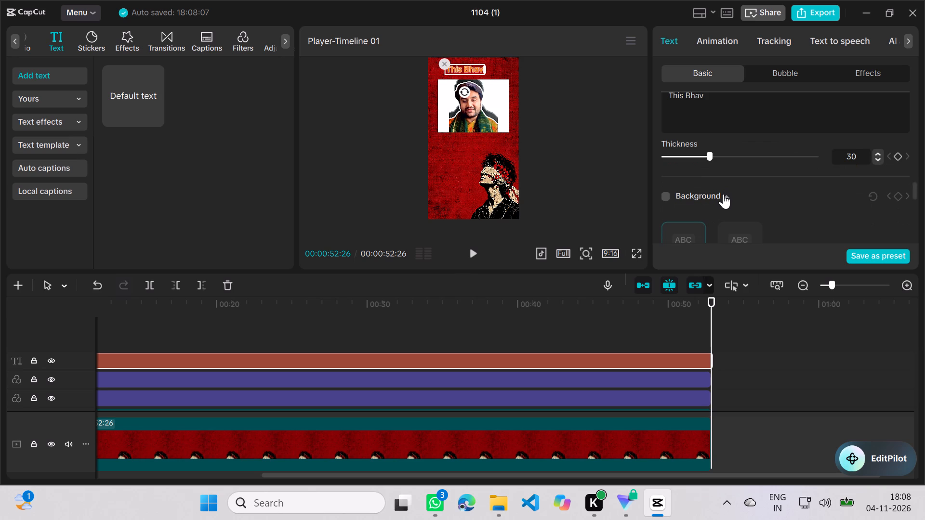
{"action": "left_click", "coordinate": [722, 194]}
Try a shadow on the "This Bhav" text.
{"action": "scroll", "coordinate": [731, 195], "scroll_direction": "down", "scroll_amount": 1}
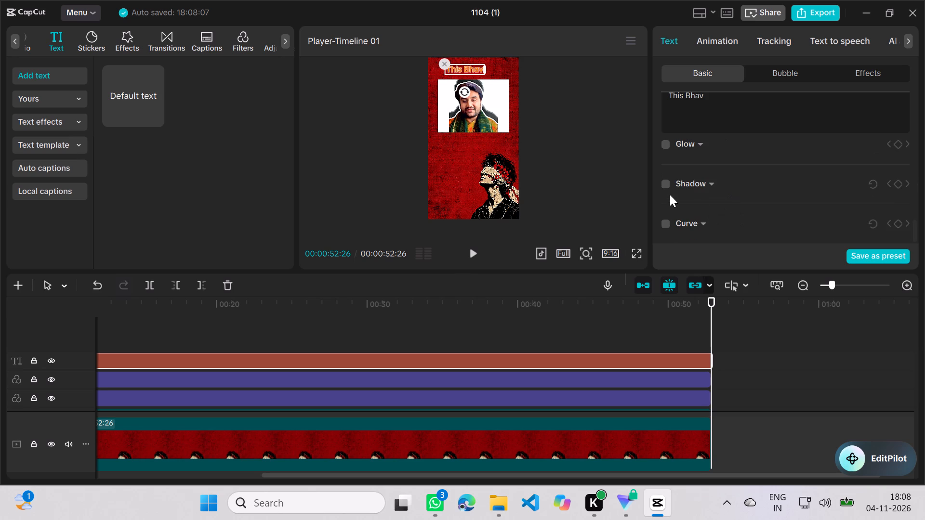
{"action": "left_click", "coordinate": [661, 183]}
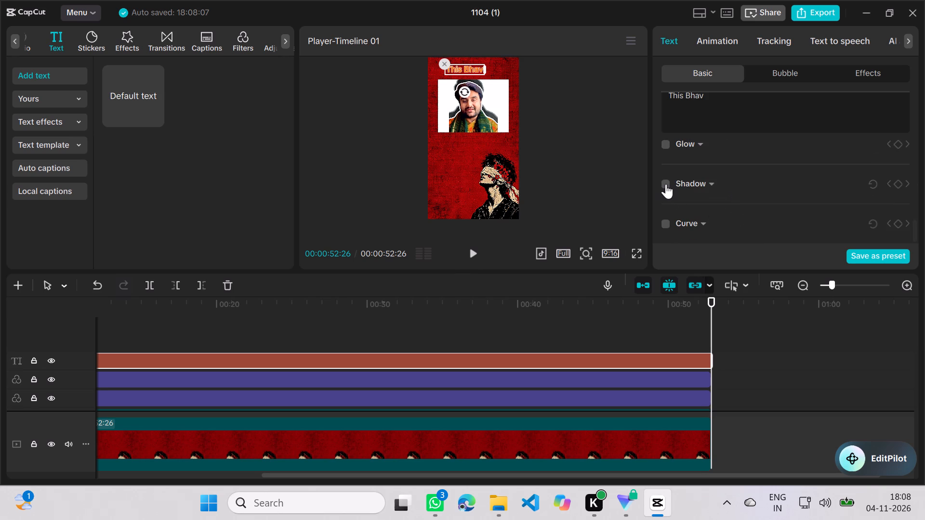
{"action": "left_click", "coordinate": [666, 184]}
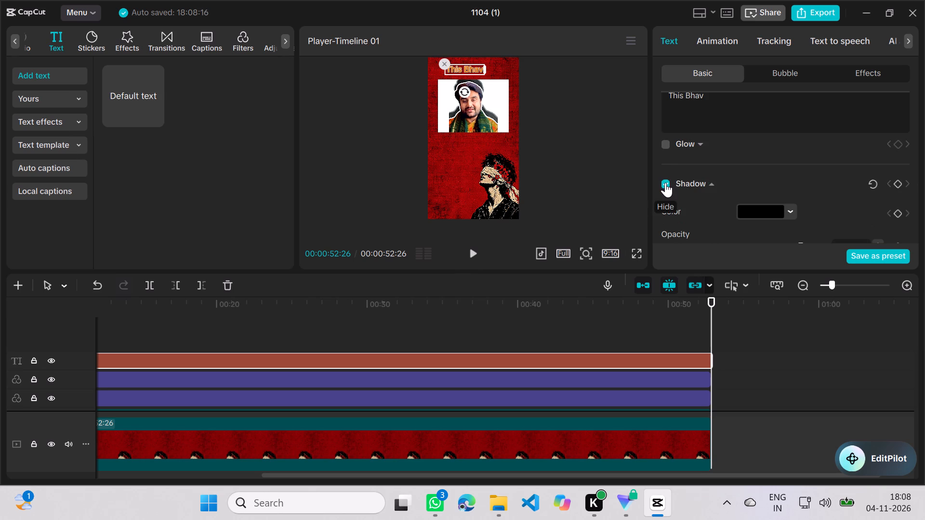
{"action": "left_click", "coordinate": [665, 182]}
Enable glow on the "This Bhav" text, try glow color FF0855, and settle on light pink FFD6F3.
{"action": "left_click", "coordinate": [669, 148]}
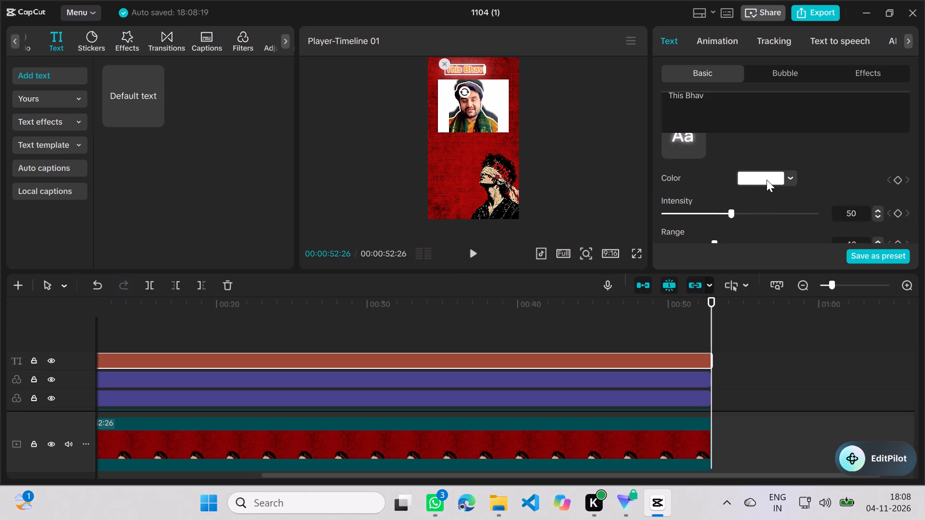
{"action": "left_click", "coordinate": [766, 180]}
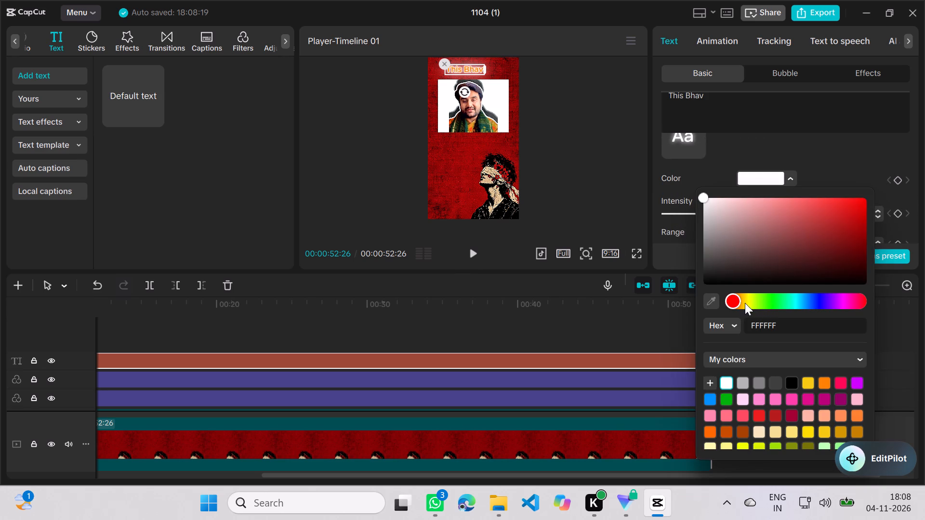
{"action": "left_click_drag", "start_coordinate": [744, 303], "coordinate": [828, 301]}
{"action": "left_click_drag", "start_coordinate": [828, 301], "coordinate": [864, 298]}
{"action": "left_click", "coordinate": [864, 298]}
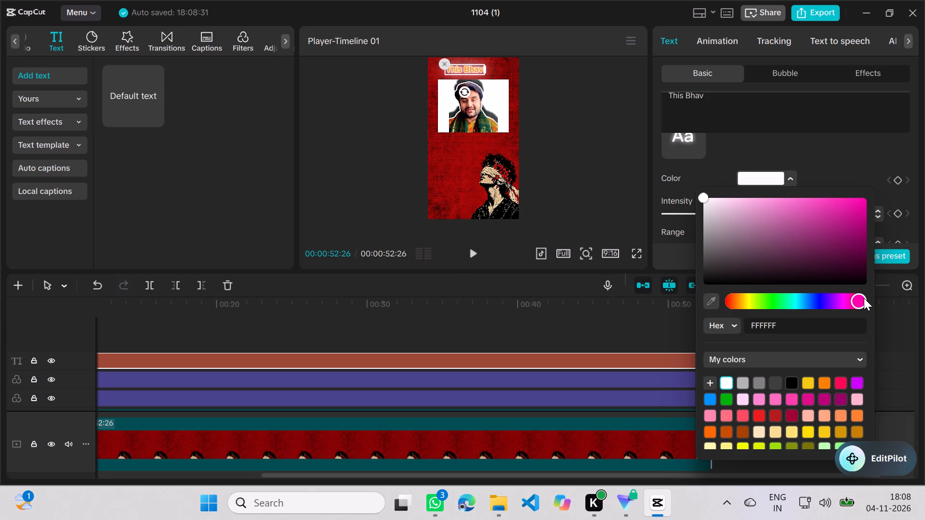
{"action": "left_click_drag", "start_coordinate": [861, 301], "coordinate": [846, 299]}
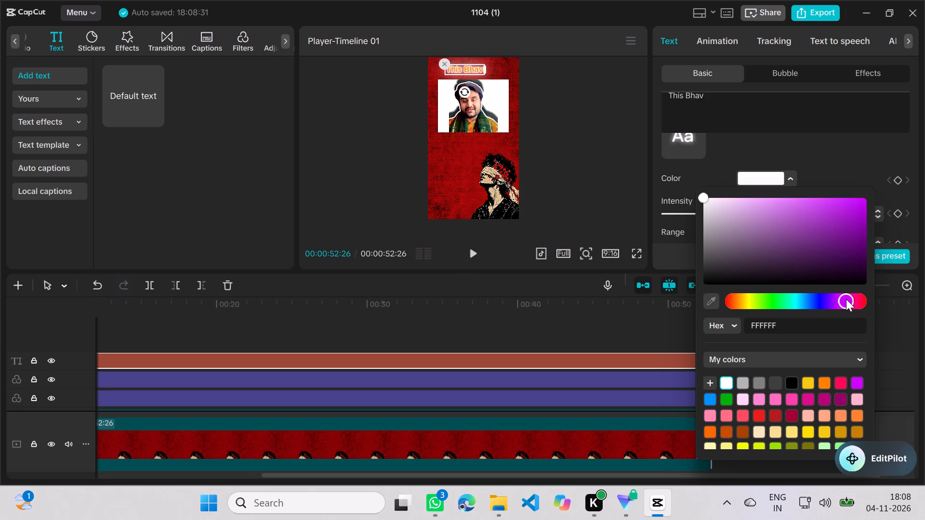
{"action": "left_click_drag", "start_coordinate": [846, 299], "coordinate": [850, 301]}
{"action": "left_click", "coordinate": [837, 379]}
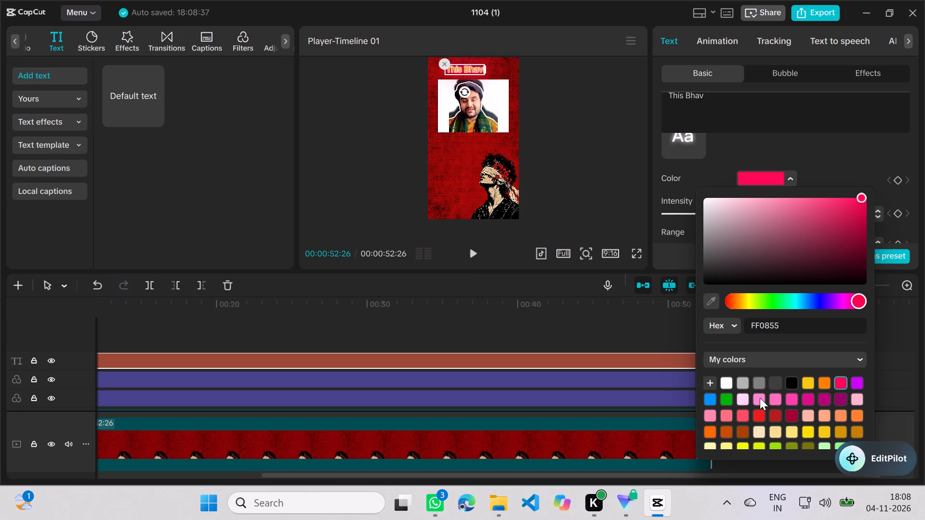
{"action": "left_click", "coordinate": [739, 399]}
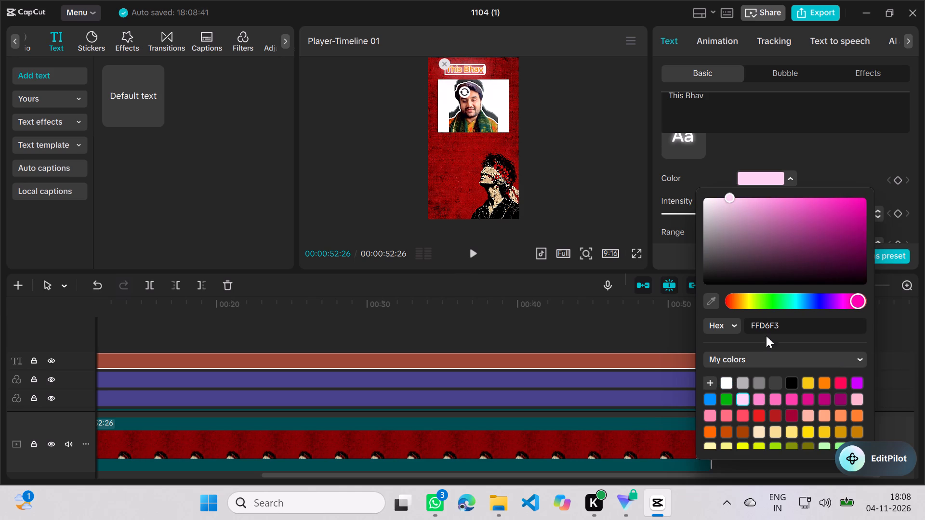
{"action": "left_click", "coordinate": [809, 170]}
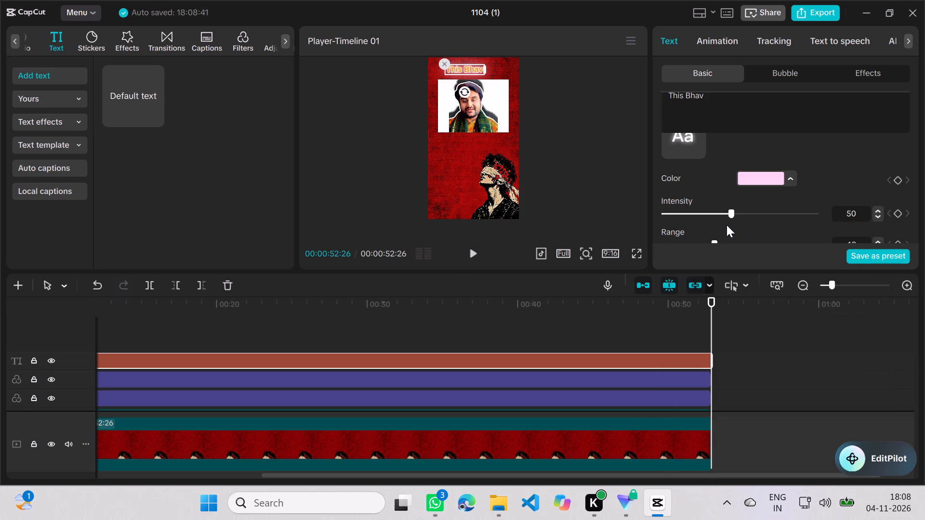
Lower the text glow's intensity to about 31.
{"action": "left_click_drag", "start_coordinate": [732, 217], "coordinate": [698, 218]}
{"action": "left_click_drag", "start_coordinate": [698, 218], "coordinate": [698, 218]}
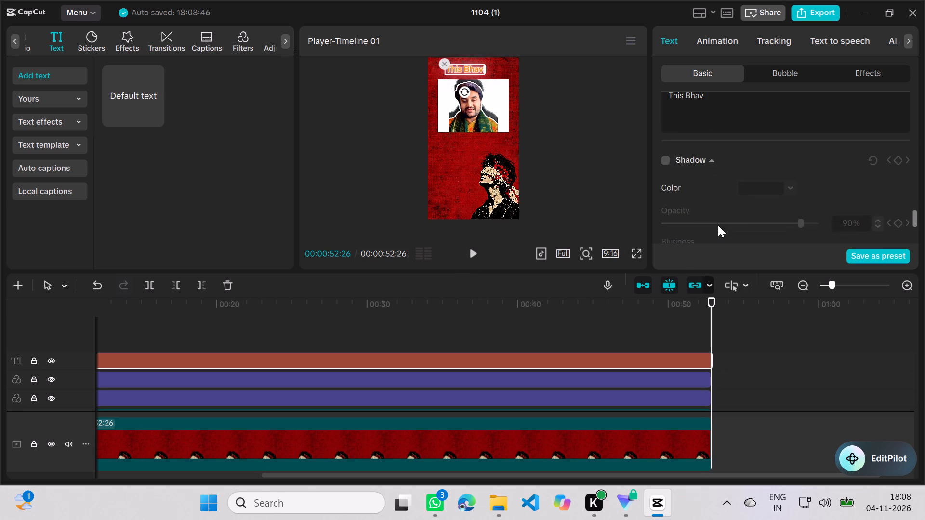
{"action": "left_click_drag", "start_coordinate": [711, 173], "coordinate": [680, 178]}
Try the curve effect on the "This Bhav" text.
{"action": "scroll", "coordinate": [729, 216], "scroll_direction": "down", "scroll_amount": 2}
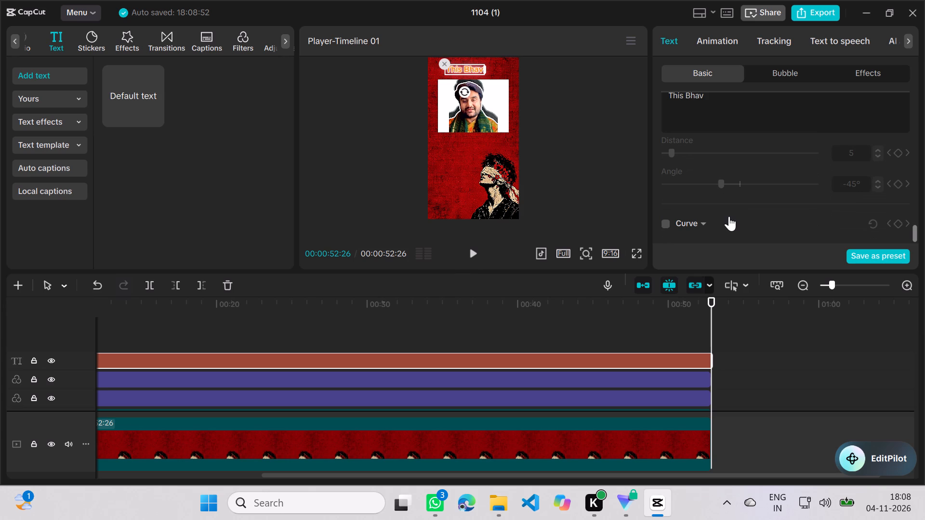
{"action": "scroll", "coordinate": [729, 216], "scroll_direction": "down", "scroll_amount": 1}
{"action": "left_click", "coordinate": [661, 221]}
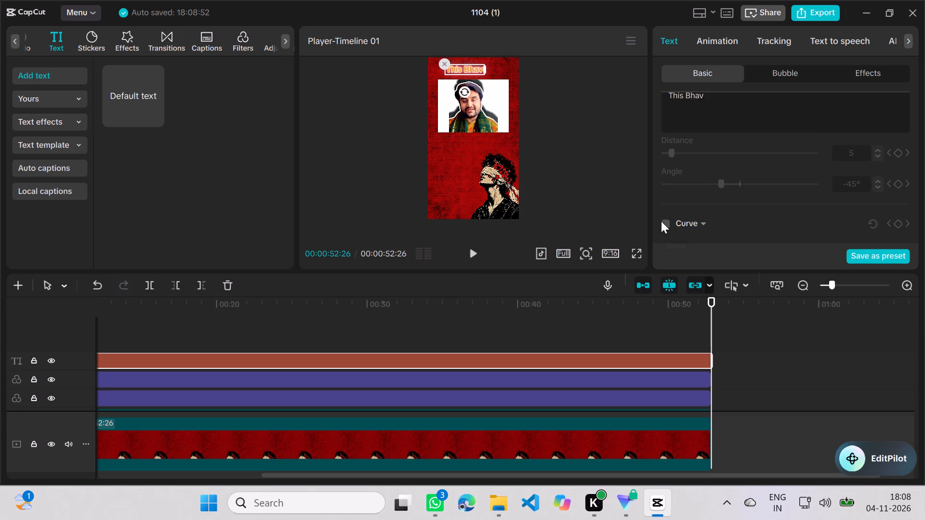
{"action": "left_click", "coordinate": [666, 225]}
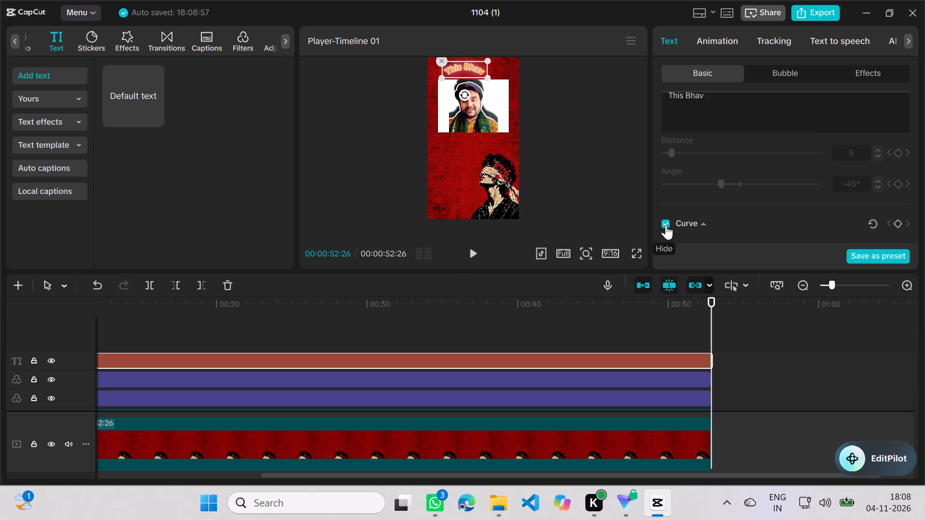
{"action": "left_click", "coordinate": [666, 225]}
Return to the start of the text settings and deselect the "This Bhav" title.
{"action": "scroll", "coordinate": [717, 199], "scroll_direction": "up", "scroll_amount": 5}
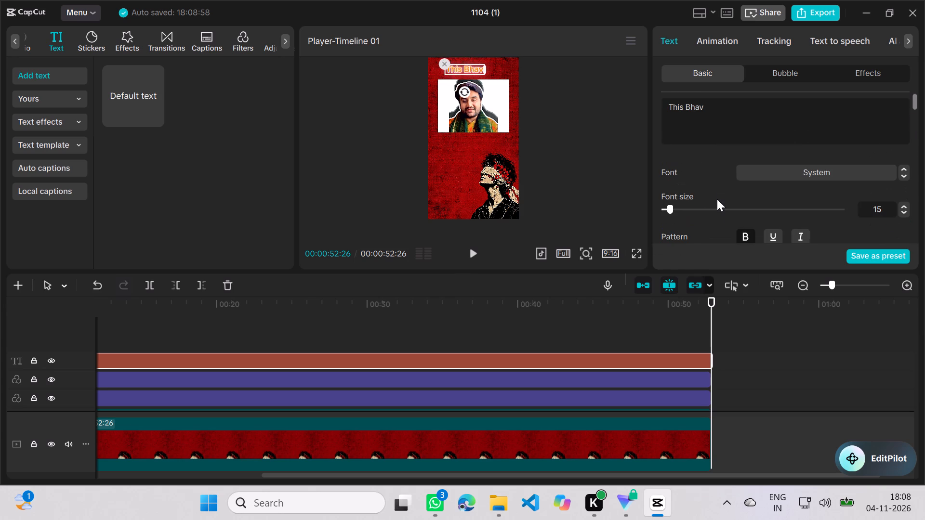
{"action": "scroll", "coordinate": [717, 199], "scroll_direction": "up", "scroll_amount": 2}
{"action": "left_click", "coordinate": [594, 172]}
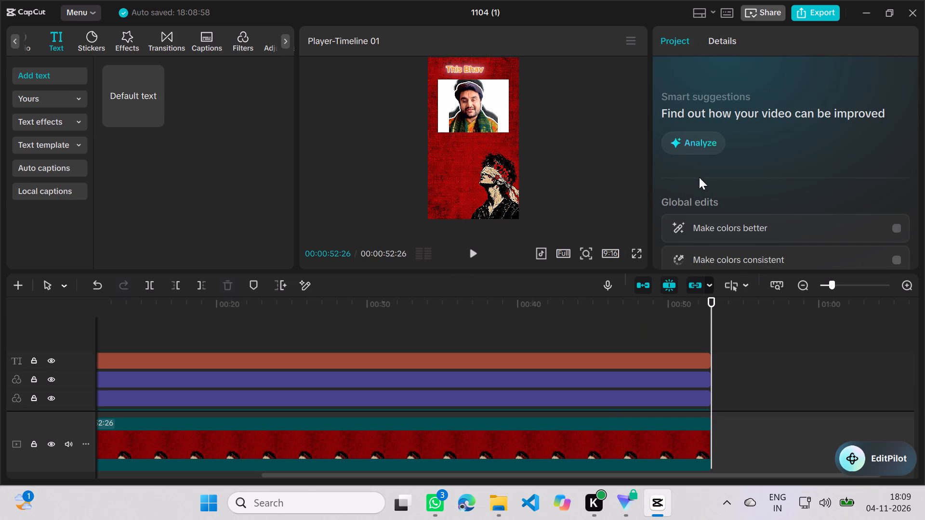
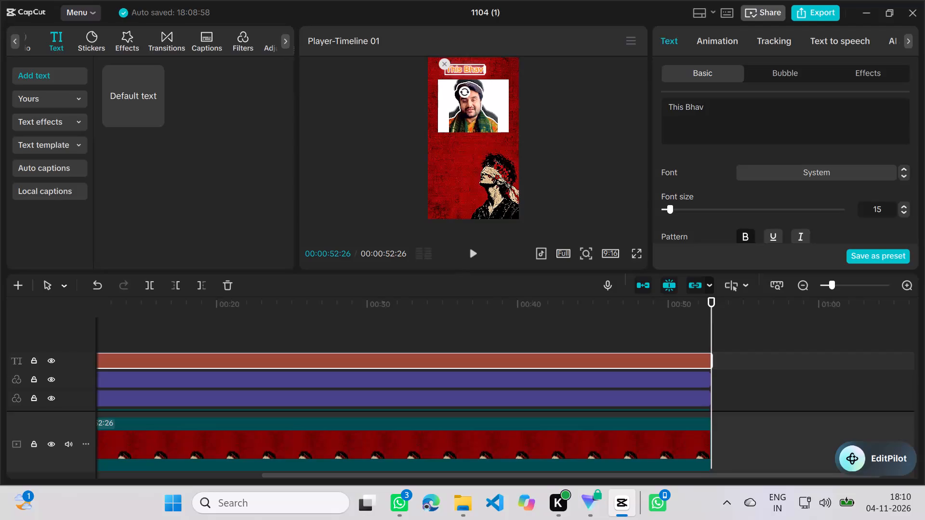
Append two light-skinned finger-heart emojis after "This Bhav" in the title and re-centre the title above the clip.
{"action": "key", "text": "space"}
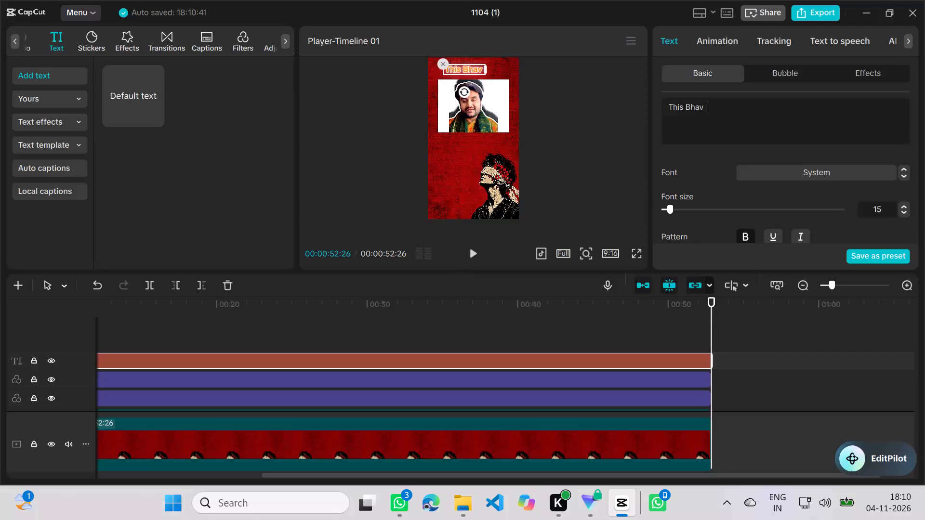
{"action": "key", "text": "ctrl+v"}
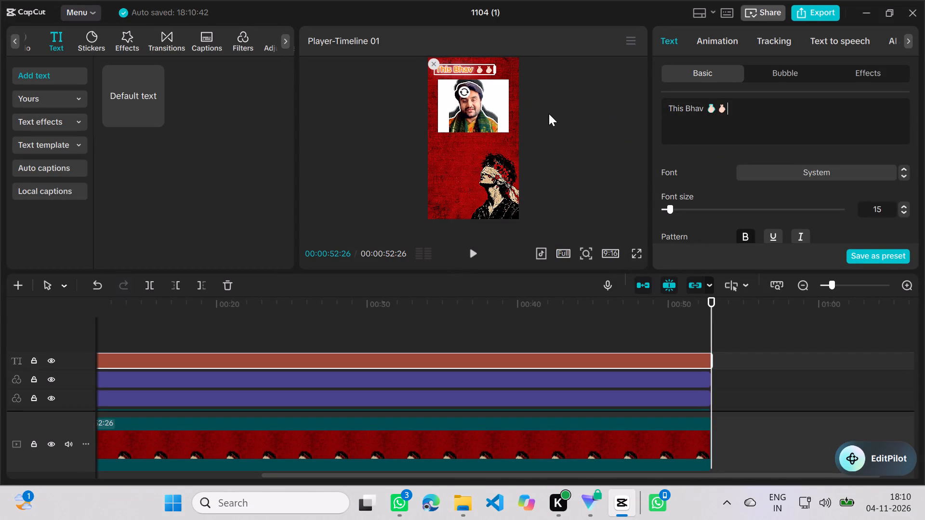
{"action": "left_click_drag", "start_coordinate": [468, 66], "coordinate": [476, 66]}
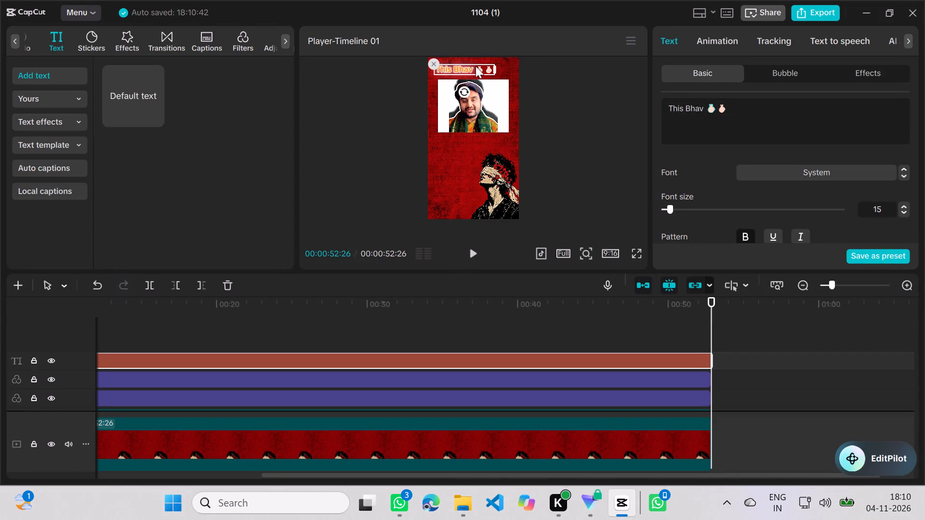
{"action": "left_click_drag", "start_coordinate": [476, 66], "coordinate": [476, 67]}
{"action": "left_click_drag", "start_coordinate": [476, 67], "coordinate": [468, 67]}
{"action": "left_click", "coordinate": [468, 67]}
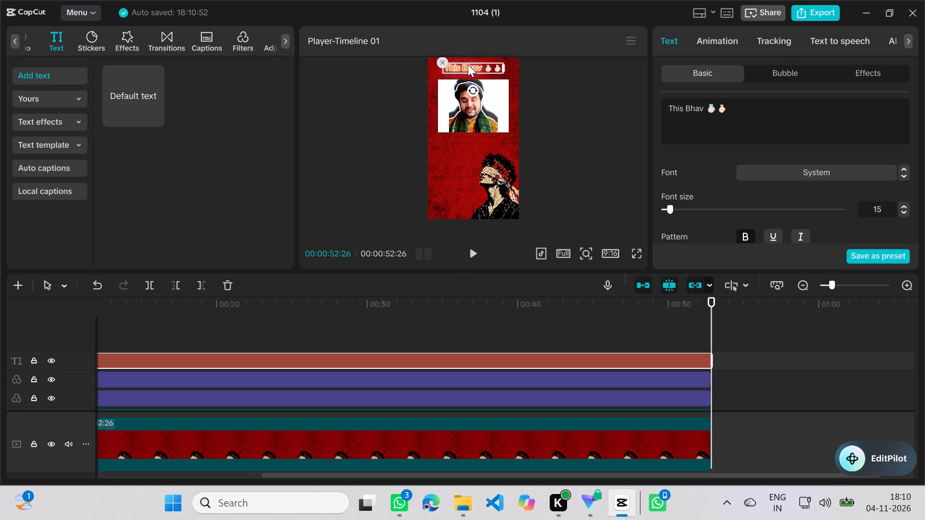
Play the video in full screen to check the title and animated clip, and return to the editor.
{"action": "left_click", "coordinate": [632, 252]}
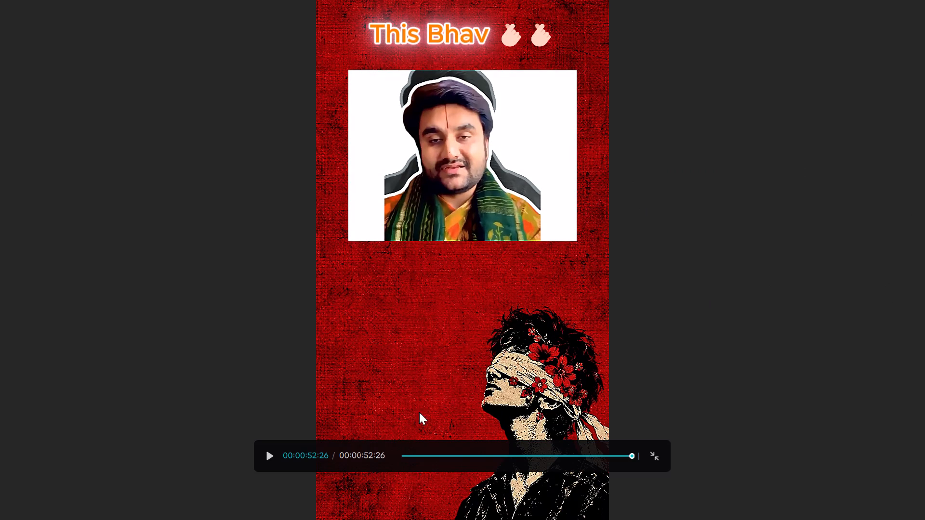
{"action": "left_click", "coordinate": [274, 456]}
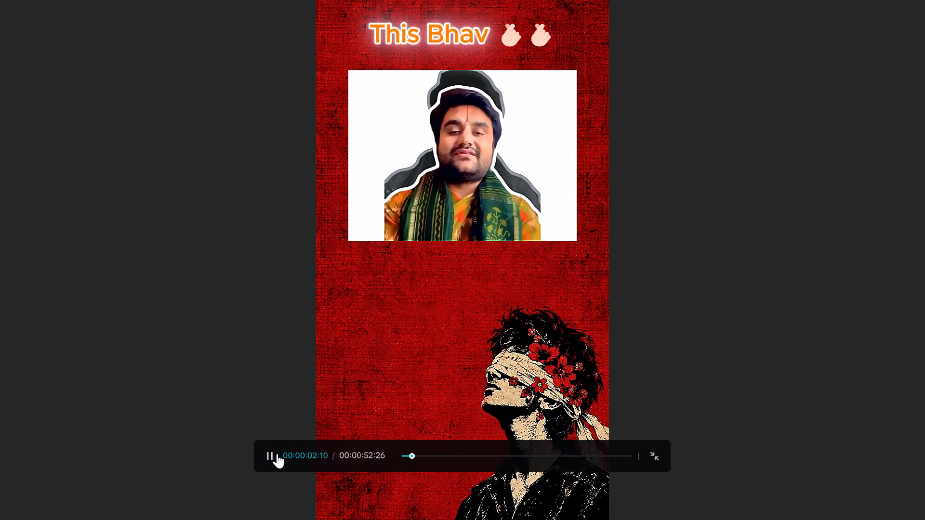
{"action": "left_click", "coordinate": [658, 455]}
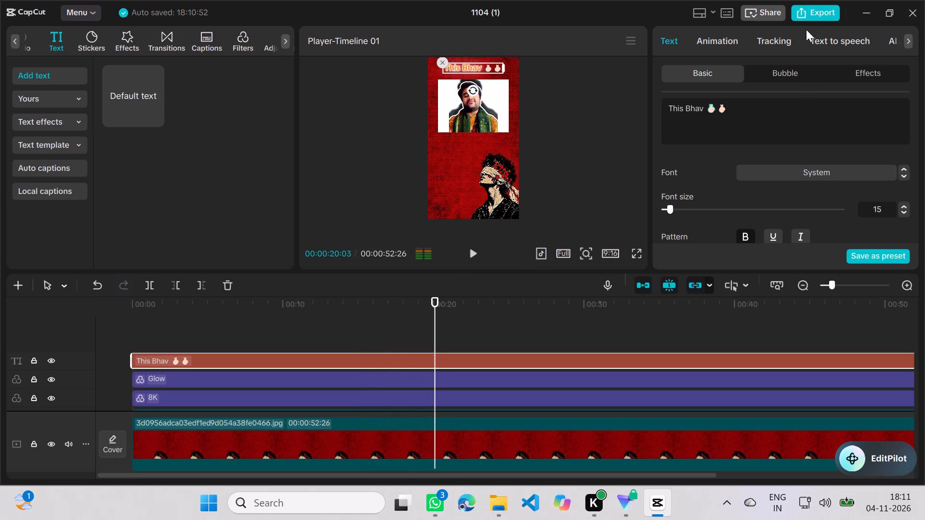
Export the video as 1104 (1) in 4K resolution, keeping the recommended bit rate, H.264, mp4 and 30fps.
{"action": "left_click", "coordinate": [807, 12]}
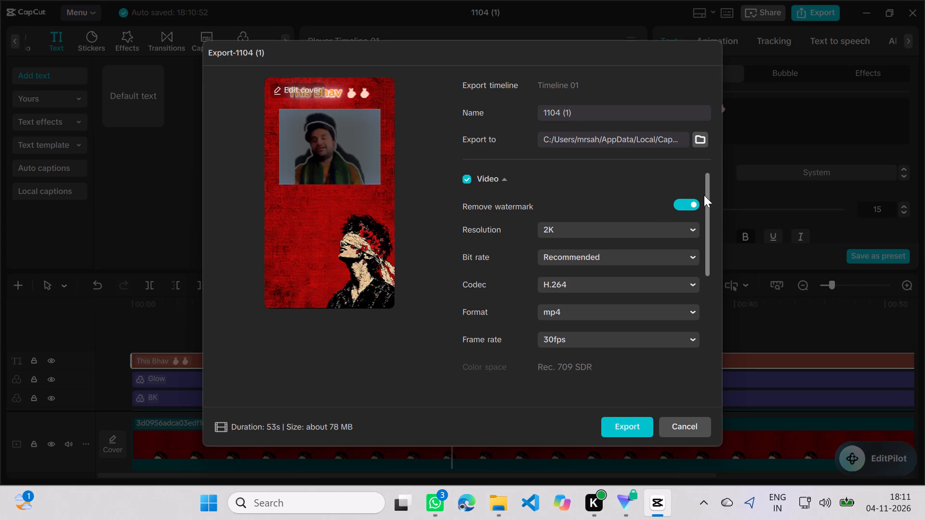
{"action": "scroll", "coordinate": [595, 272], "scroll_direction": "down", "scroll_amount": 1}
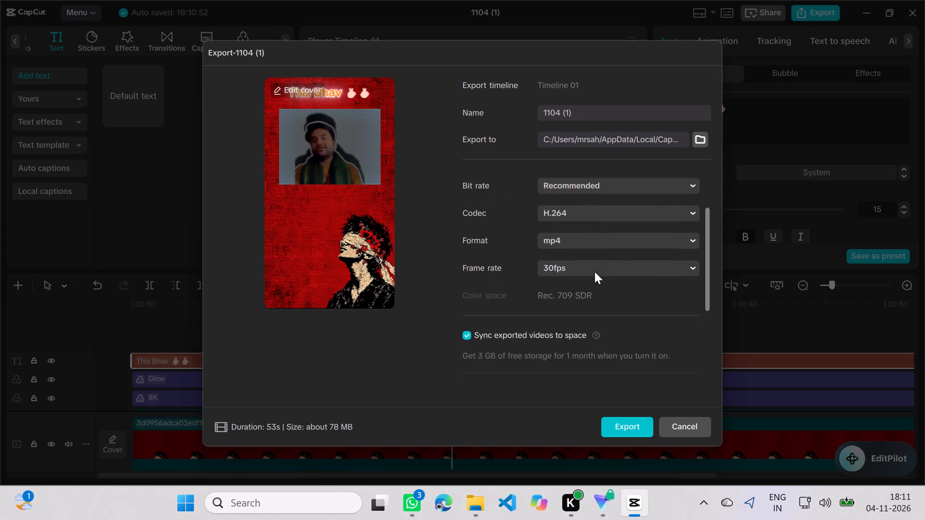
{"action": "left_click", "coordinate": [594, 223]}
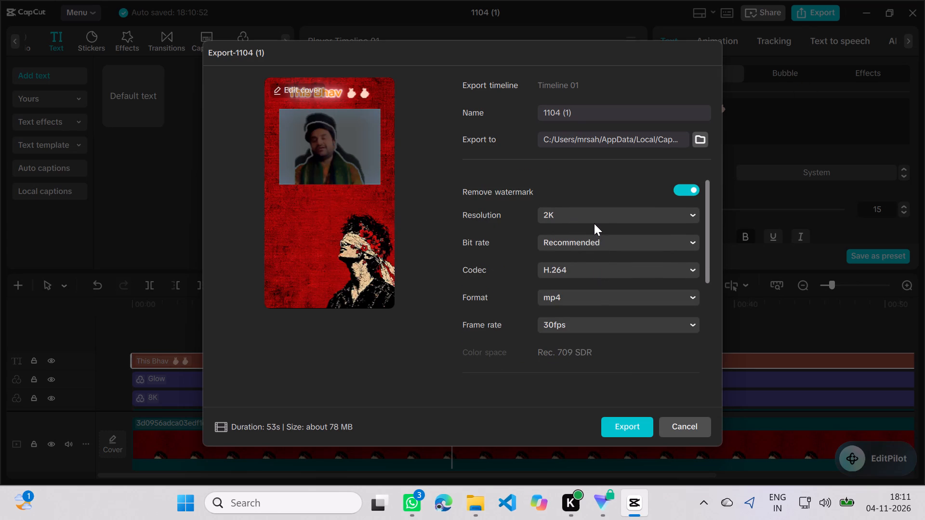
{"action": "left_click", "coordinate": [571, 346]}
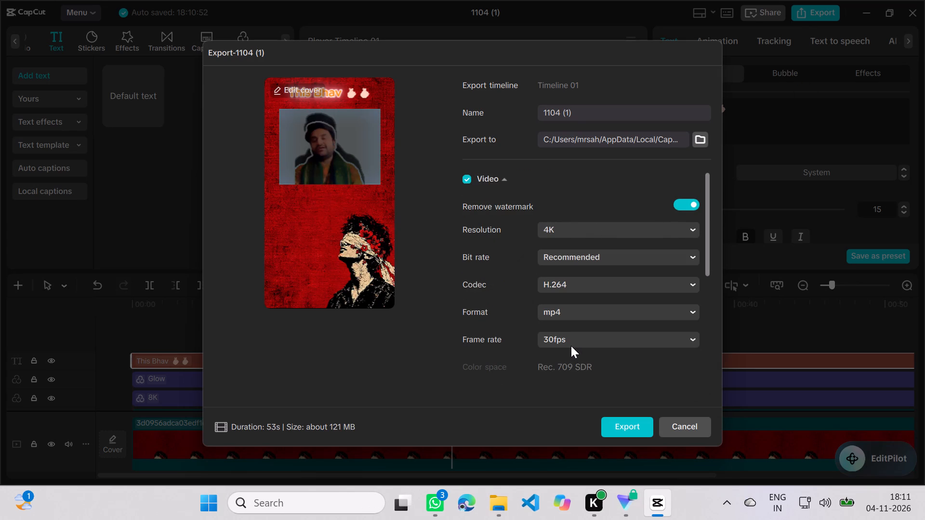
{"action": "left_click", "coordinate": [620, 427]}
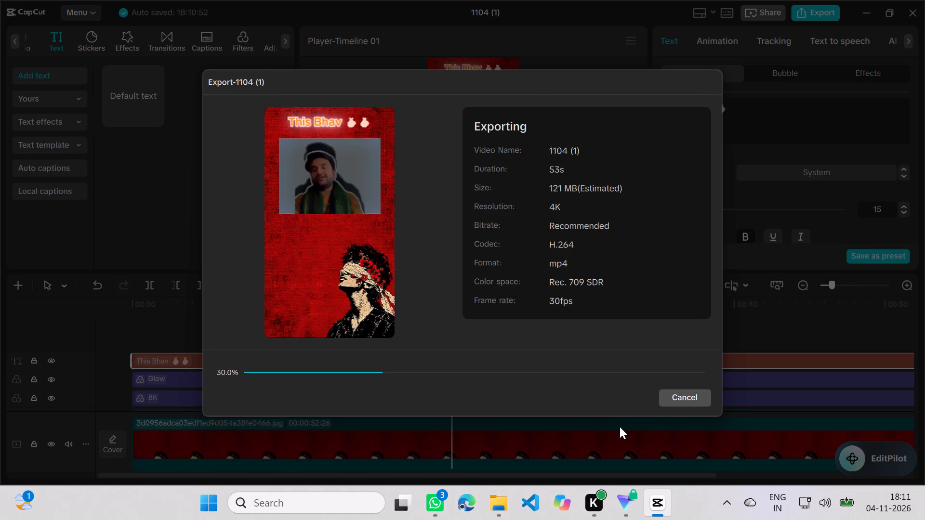